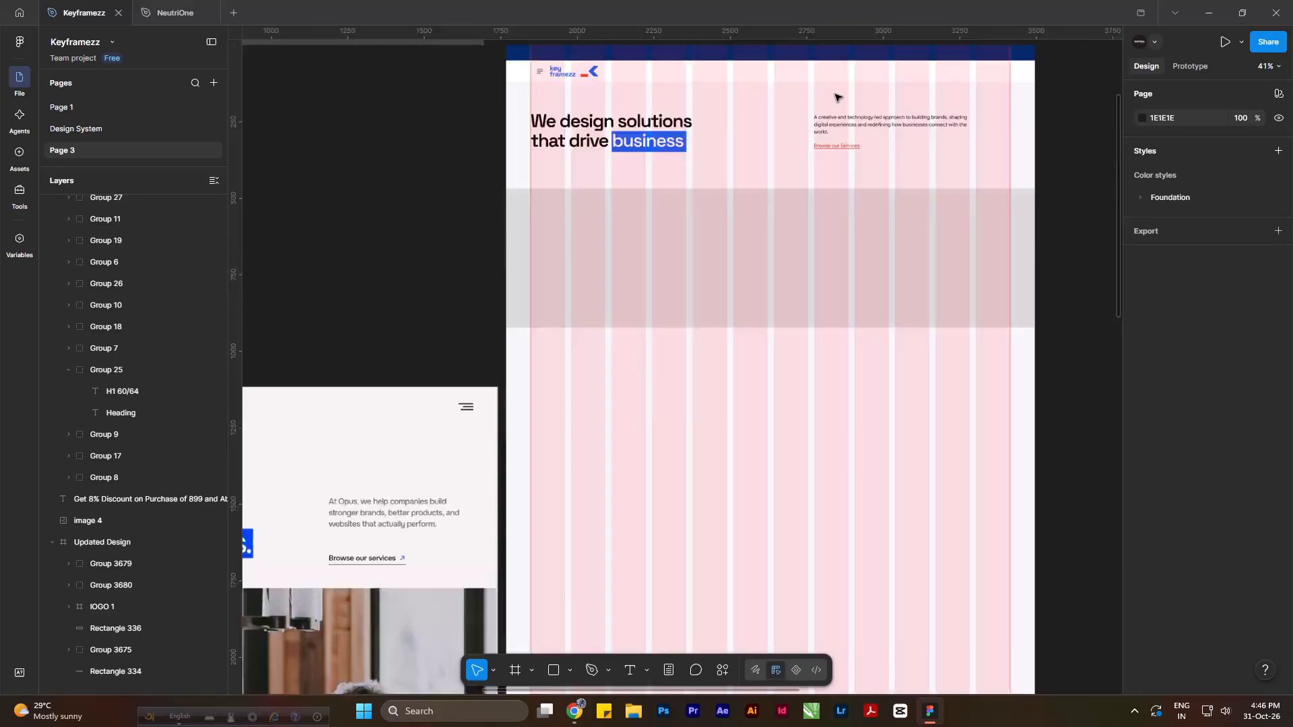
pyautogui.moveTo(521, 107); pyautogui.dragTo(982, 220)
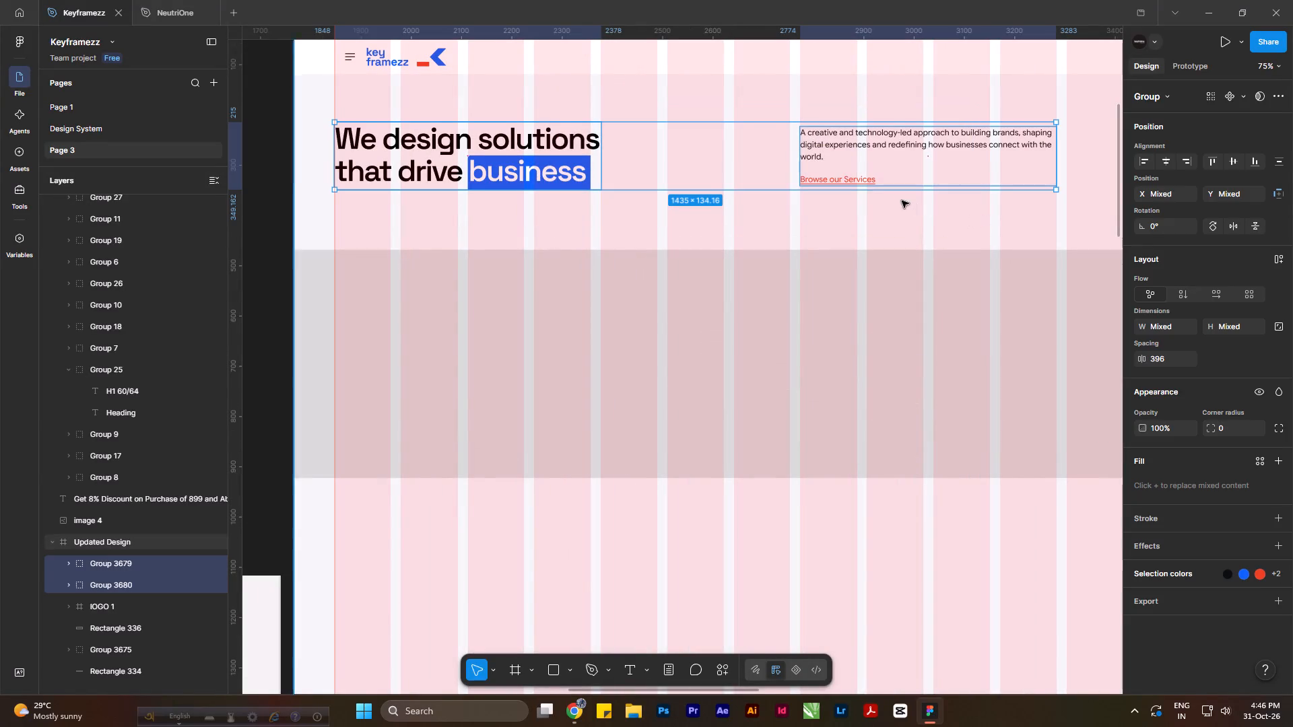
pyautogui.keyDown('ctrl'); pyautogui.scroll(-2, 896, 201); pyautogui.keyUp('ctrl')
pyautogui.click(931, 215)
# Lay the OPUS reference image over the Updated Design frame for comparison, and move it back out beside the frame.
pyautogui.keyDown('ctrl'); pyautogui.scroll(-6, 645, 158); pyautogui.keyUp('ctrl')
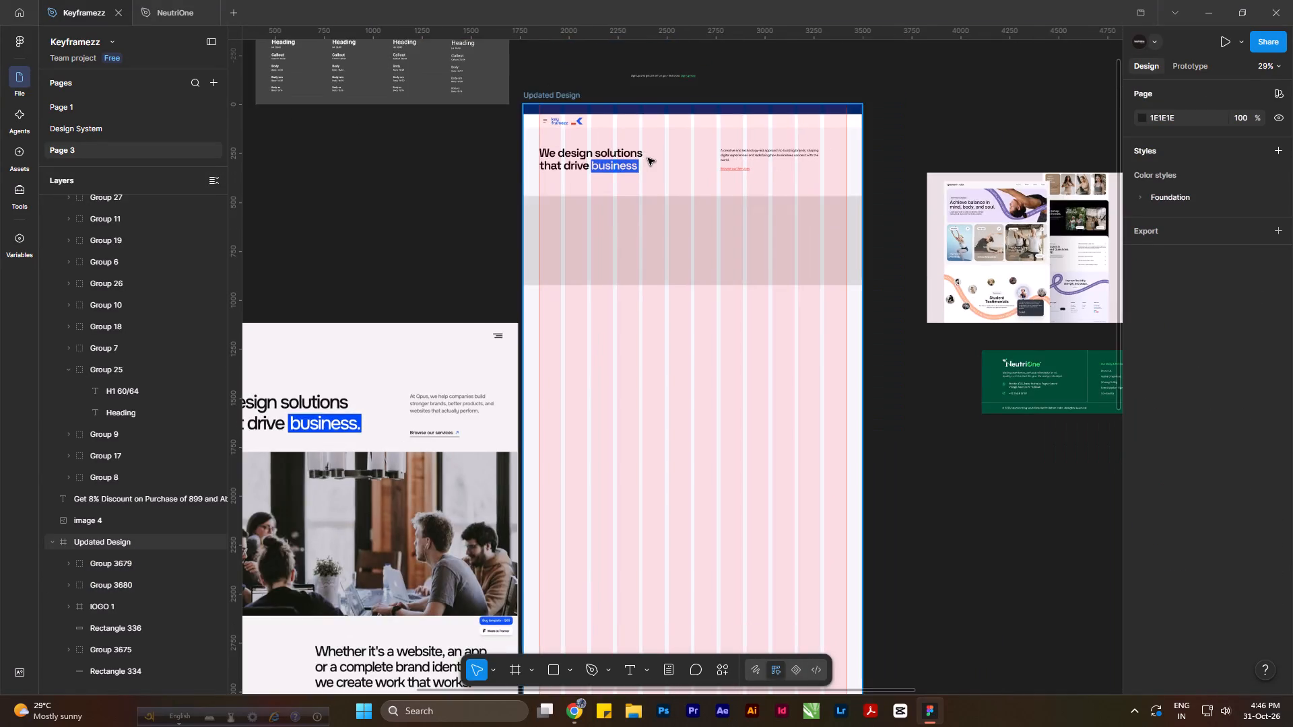
pyautogui.keyDown('ctrl'); pyautogui.scroll(-4, 648, 158); pyautogui.keyUp('ctrl')
pyautogui.keyDown('ctrl'); pyautogui.scroll(5, 361, 335); pyautogui.keyUp('ctrl')
pyautogui.keyDown('ctrl'); pyautogui.scroll(-6, 380, 335); pyautogui.keyUp('ctrl')
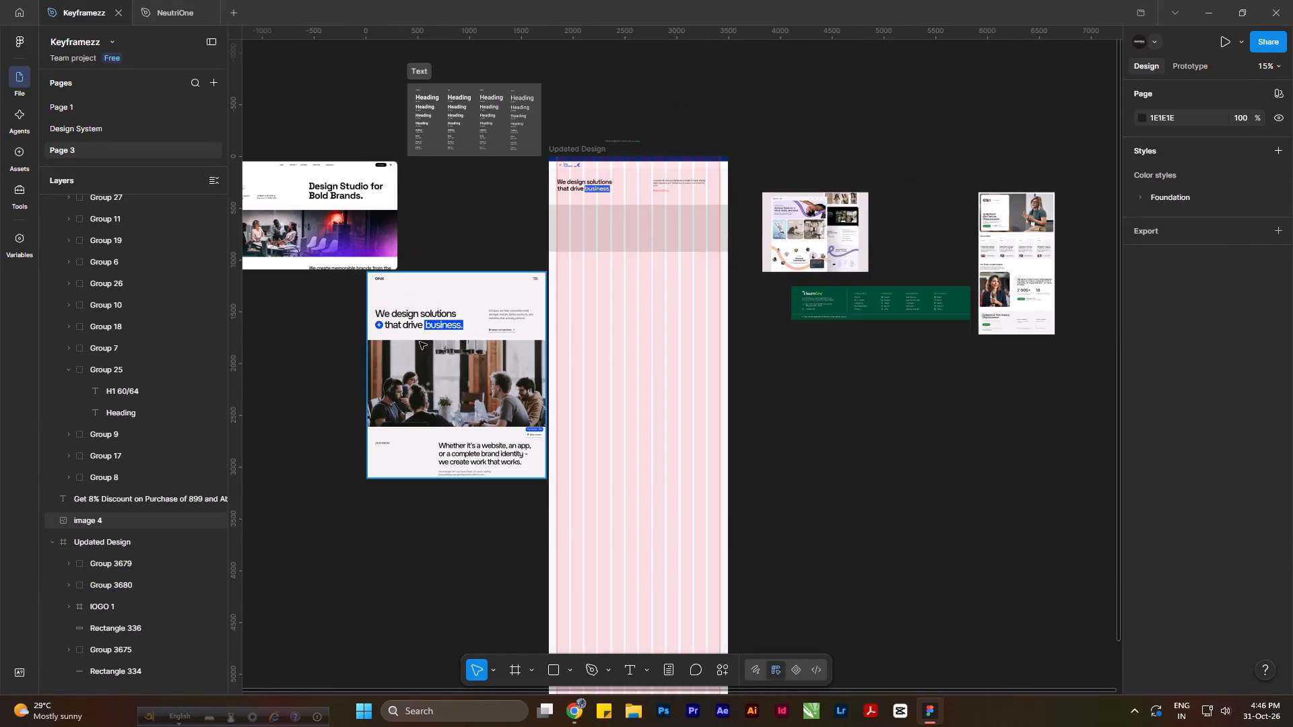
pyautogui.keyDown('ctrl'); pyautogui.scroll(4, 427, 343); pyautogui.keyUp('ctrl')
pyautogui.moveTo(433, 340); pyautogui.dragTo(760, 367)
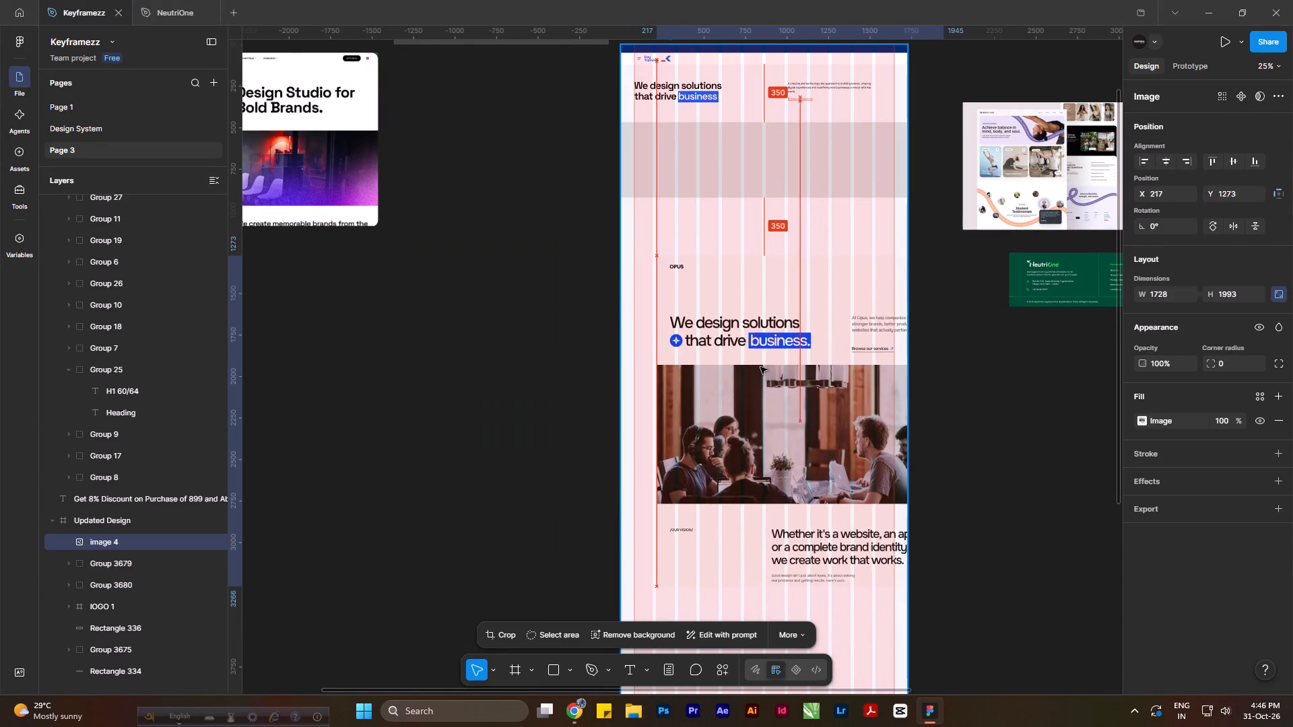
pyautogui.moveTo(760, 367); pyautogui.dragTo(720, 365)
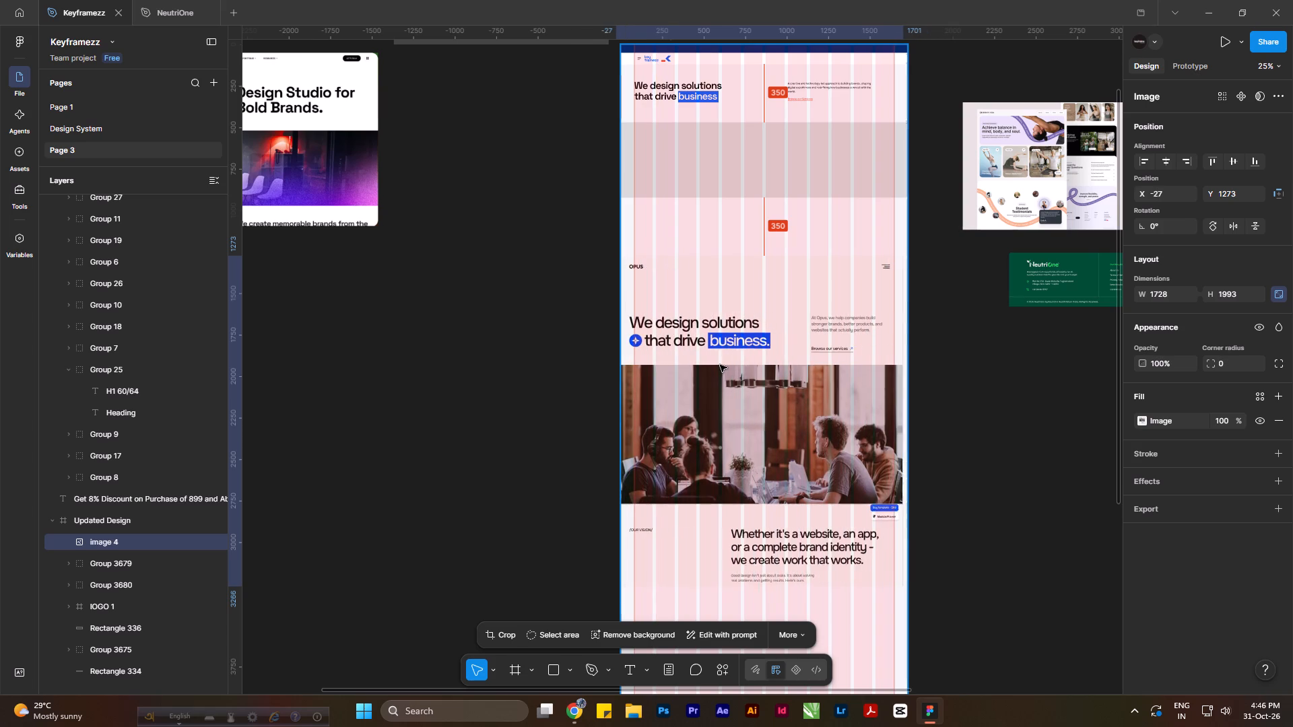
pyautogui.moveTo(720, 365); pyautogui.dragTo(409, 361)
# Overlay the Design Studio reference image on the Updated Design frame, and park it above the OPUS image at X -129, Y 172.
pyautogui.keyDown('ctrl'); pyautogui.scroll(-5, 633, 323); pyautogui.keyUp('ctrl')
pyautogui.keyDown('ctrl'); pyautogui.scroll(5, 353, 149); pyautogui.keyUp('ctrl')
pyautogui.keyDown('ctrl'); pyautogui.scroll(-4, 369, 252); pyautogui.keyUp('ctrl')
pyautogui.moveTo(414, 259); pyautogui.dragTo(455, 275)
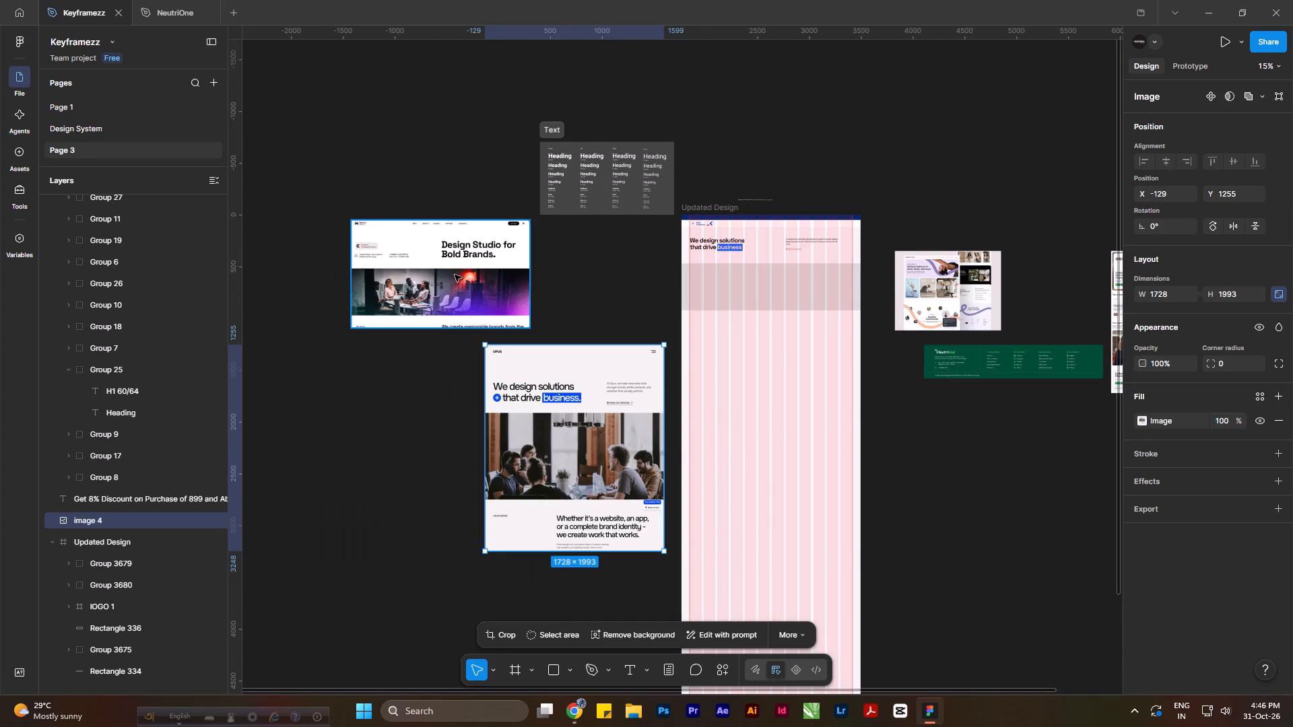
pyautogui.moveTo(455, 275); pyautogui.dragTo(744, 366)
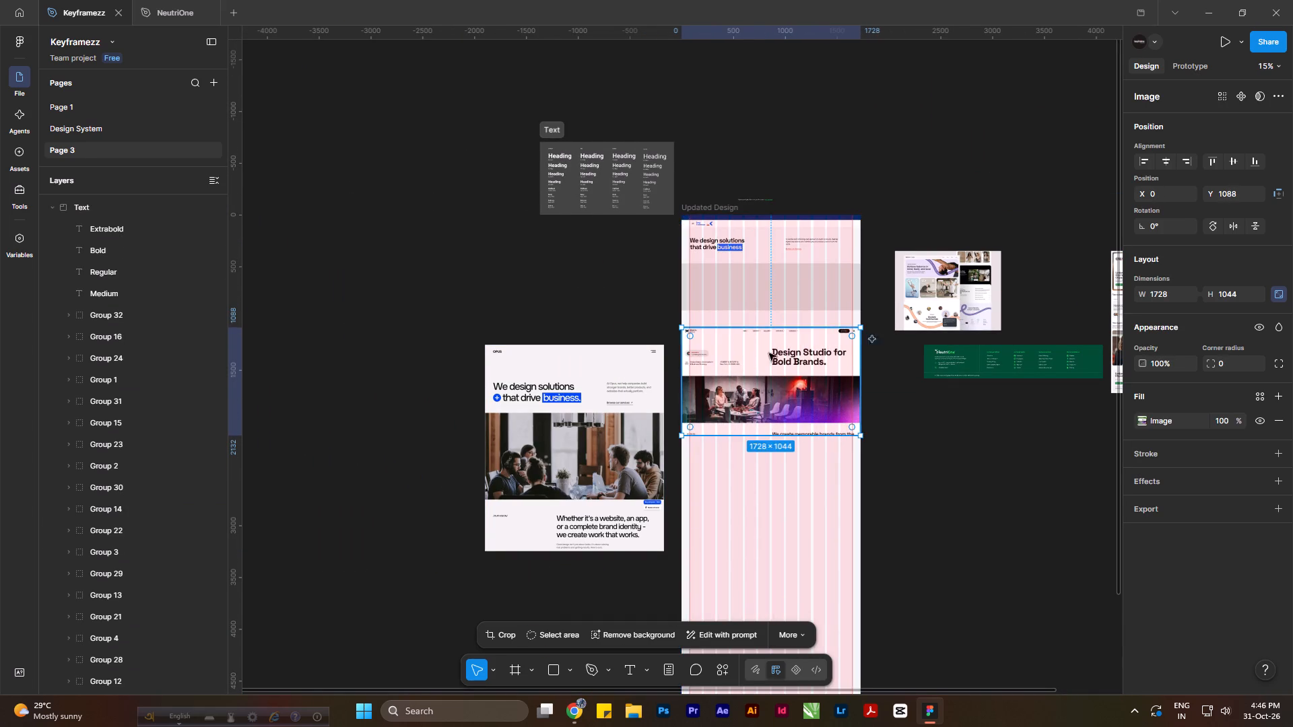
pyautogui.keyDown('ctrl'); pyautogui.scroll(10, 783, 347); pyautogui.keyUp('ctrl')
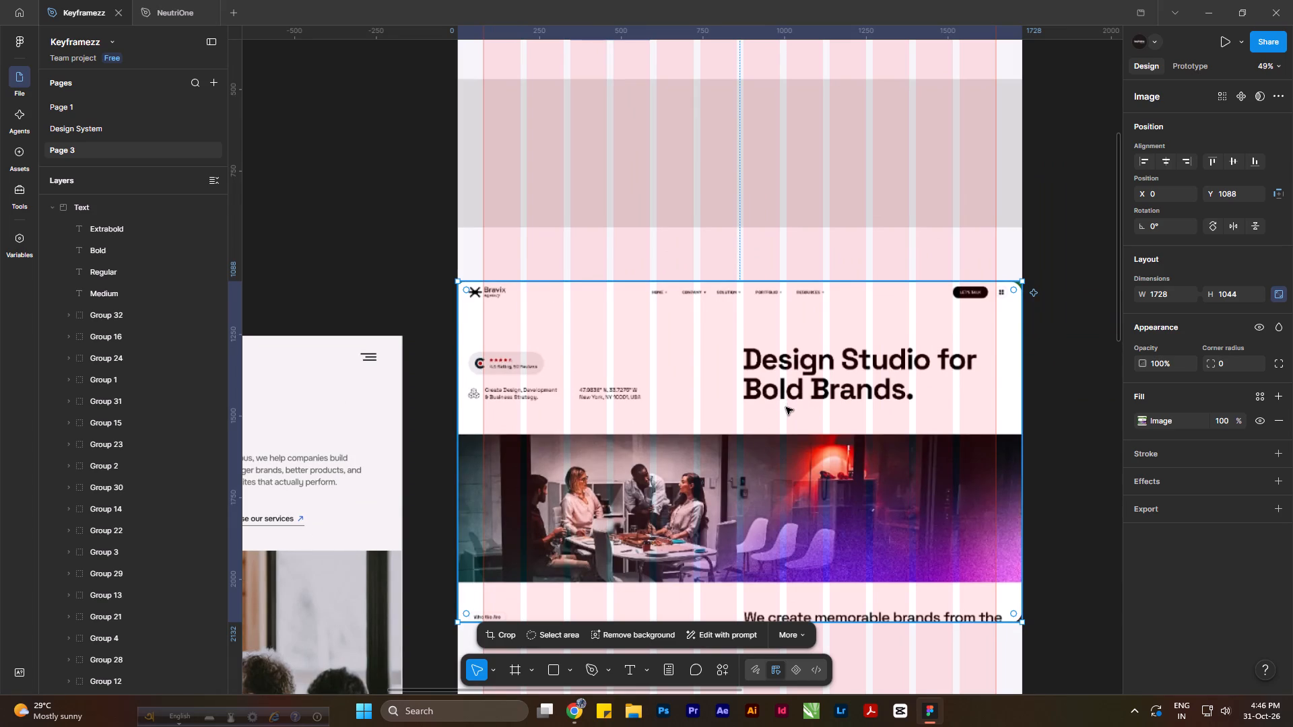
pyautogui.keyDown('ctrl'); pyautogui.scroll(-5, 787, 407); pyautogui.keyUp('ctrl')
pyautogui.moveTo(826, 428); pyautogui.dragTo(482, 282)
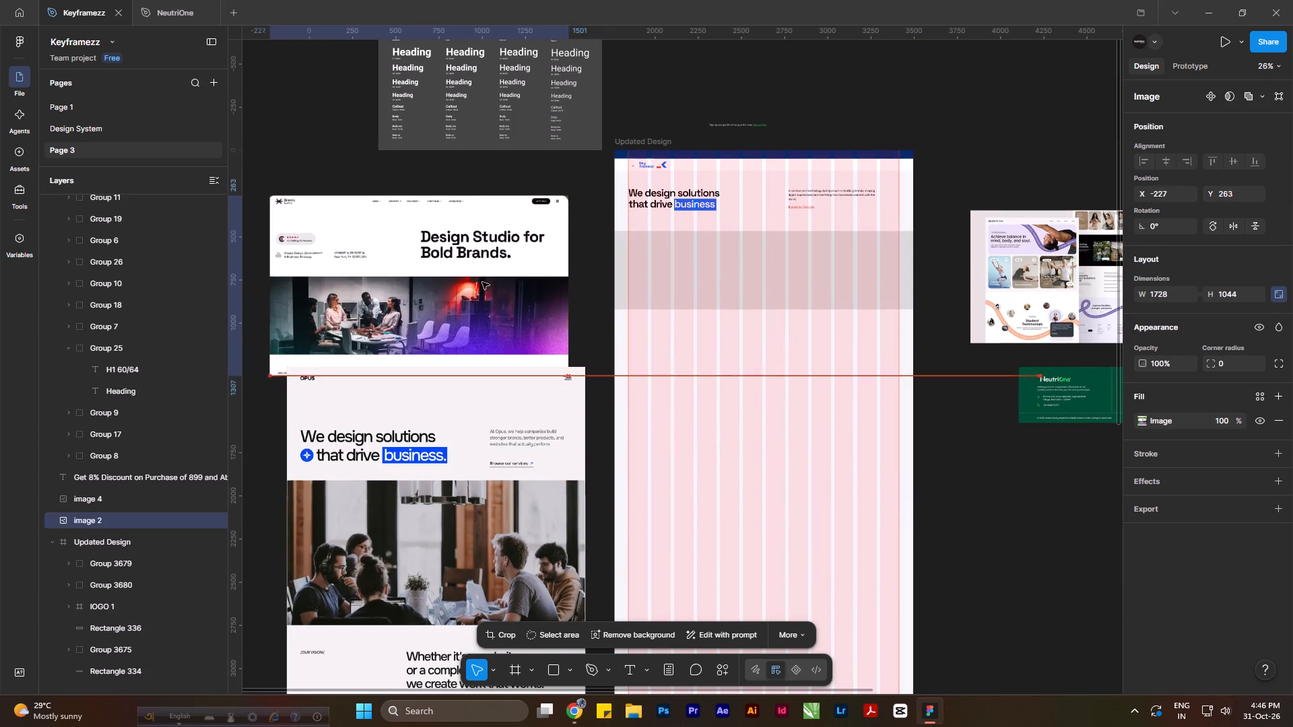
pyautogui.moveTo(482, 282); pyautogui.dragTo(502, 270)
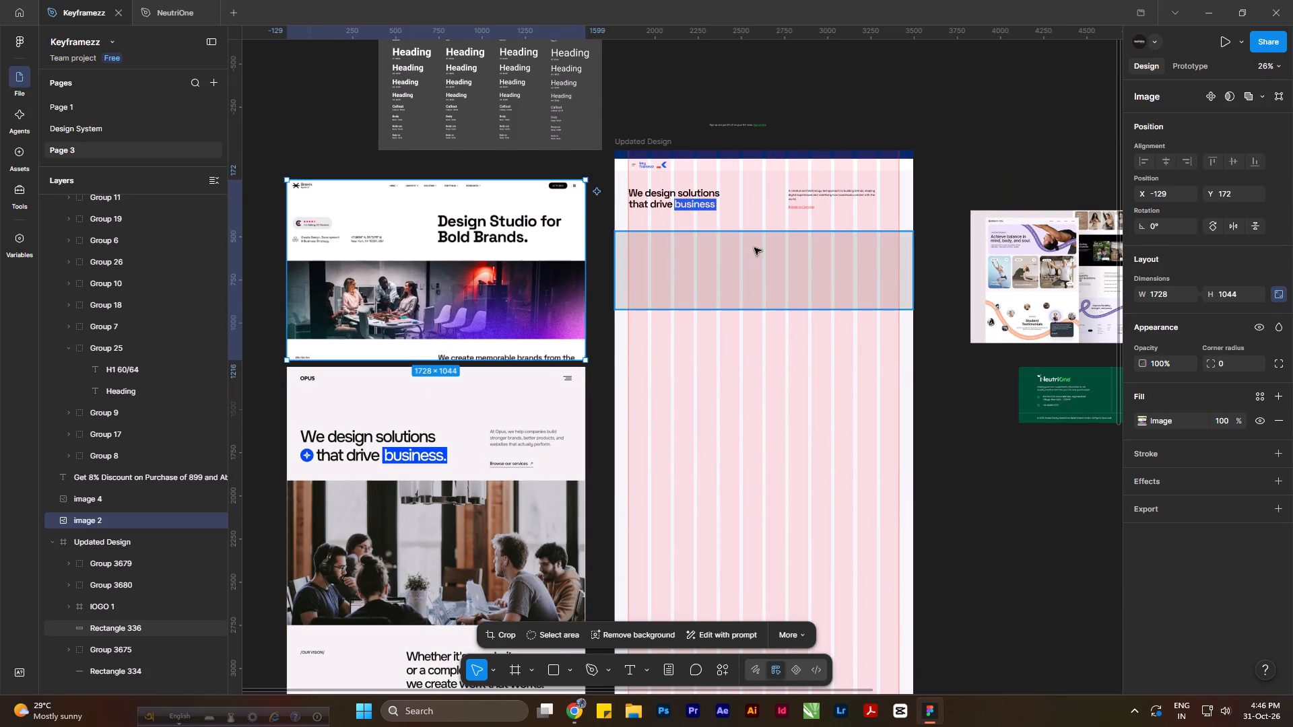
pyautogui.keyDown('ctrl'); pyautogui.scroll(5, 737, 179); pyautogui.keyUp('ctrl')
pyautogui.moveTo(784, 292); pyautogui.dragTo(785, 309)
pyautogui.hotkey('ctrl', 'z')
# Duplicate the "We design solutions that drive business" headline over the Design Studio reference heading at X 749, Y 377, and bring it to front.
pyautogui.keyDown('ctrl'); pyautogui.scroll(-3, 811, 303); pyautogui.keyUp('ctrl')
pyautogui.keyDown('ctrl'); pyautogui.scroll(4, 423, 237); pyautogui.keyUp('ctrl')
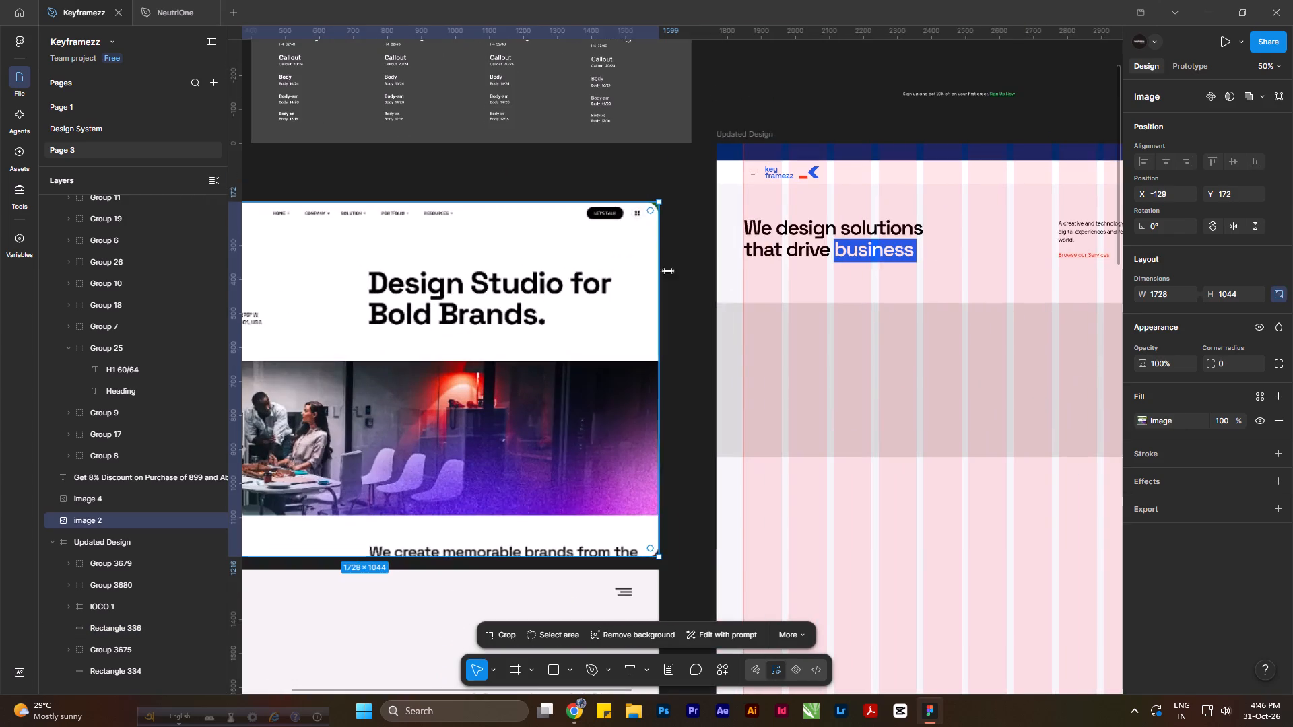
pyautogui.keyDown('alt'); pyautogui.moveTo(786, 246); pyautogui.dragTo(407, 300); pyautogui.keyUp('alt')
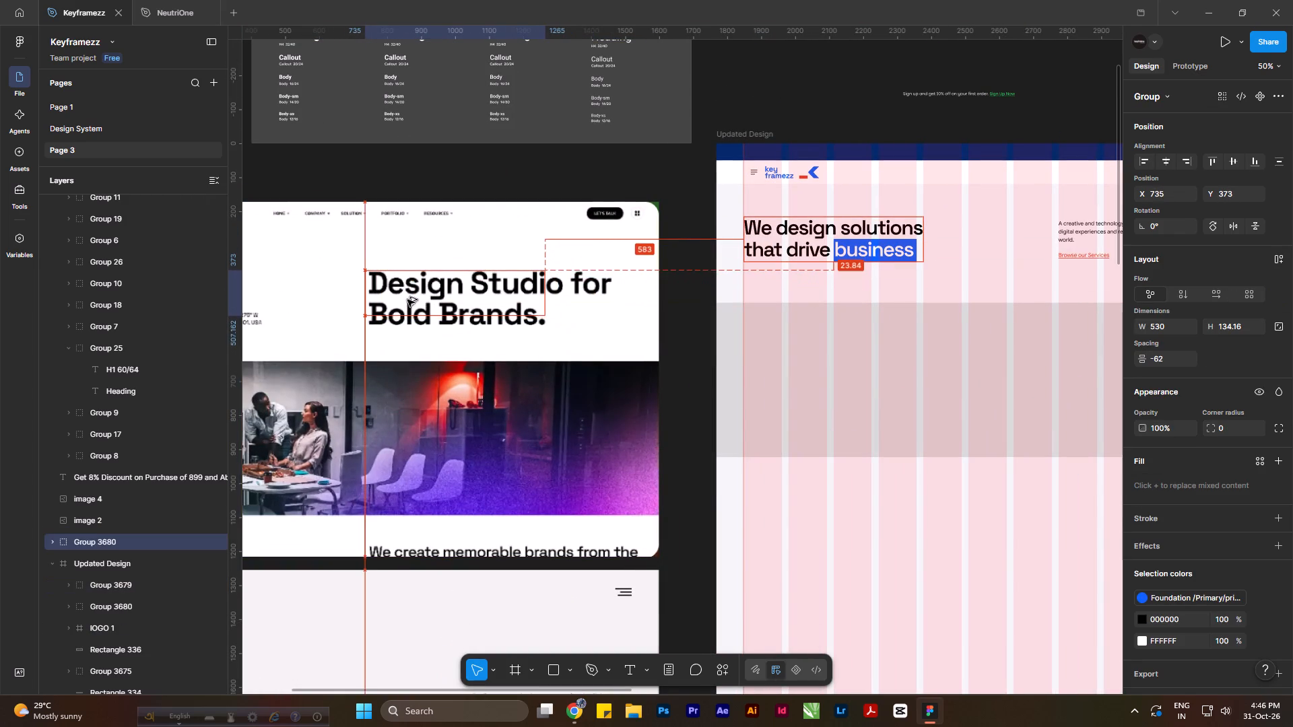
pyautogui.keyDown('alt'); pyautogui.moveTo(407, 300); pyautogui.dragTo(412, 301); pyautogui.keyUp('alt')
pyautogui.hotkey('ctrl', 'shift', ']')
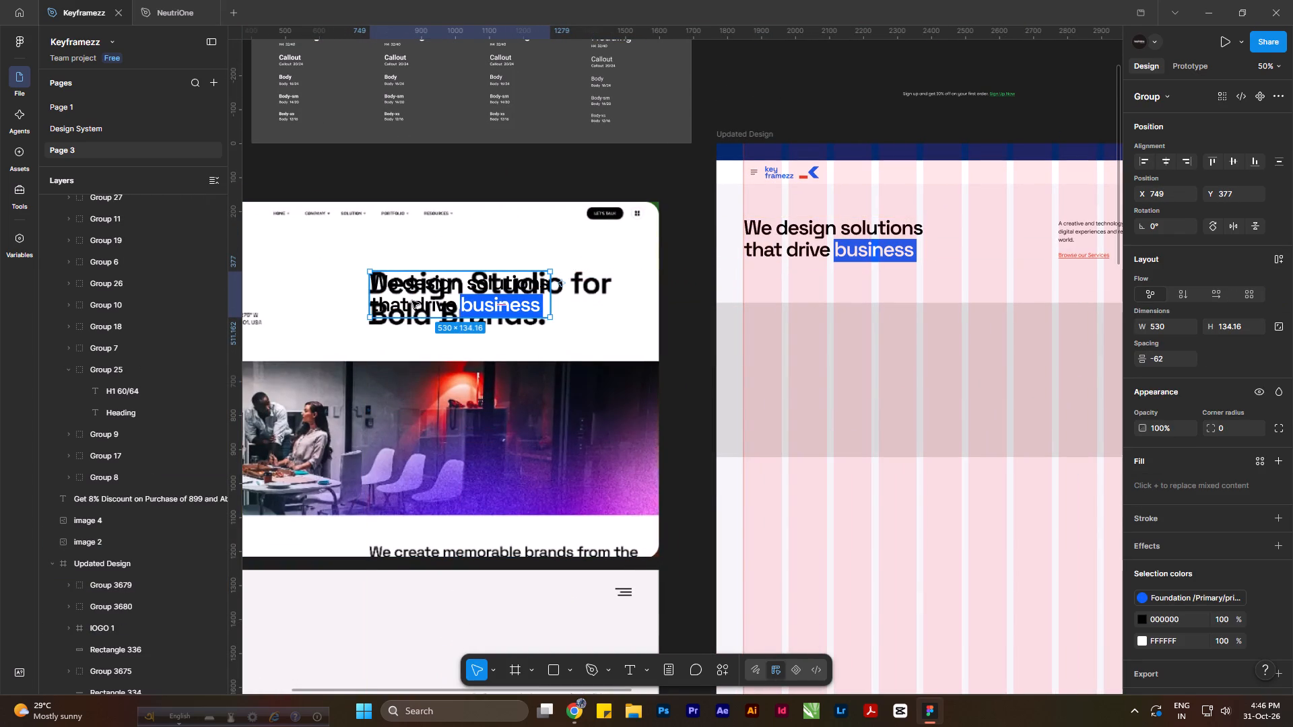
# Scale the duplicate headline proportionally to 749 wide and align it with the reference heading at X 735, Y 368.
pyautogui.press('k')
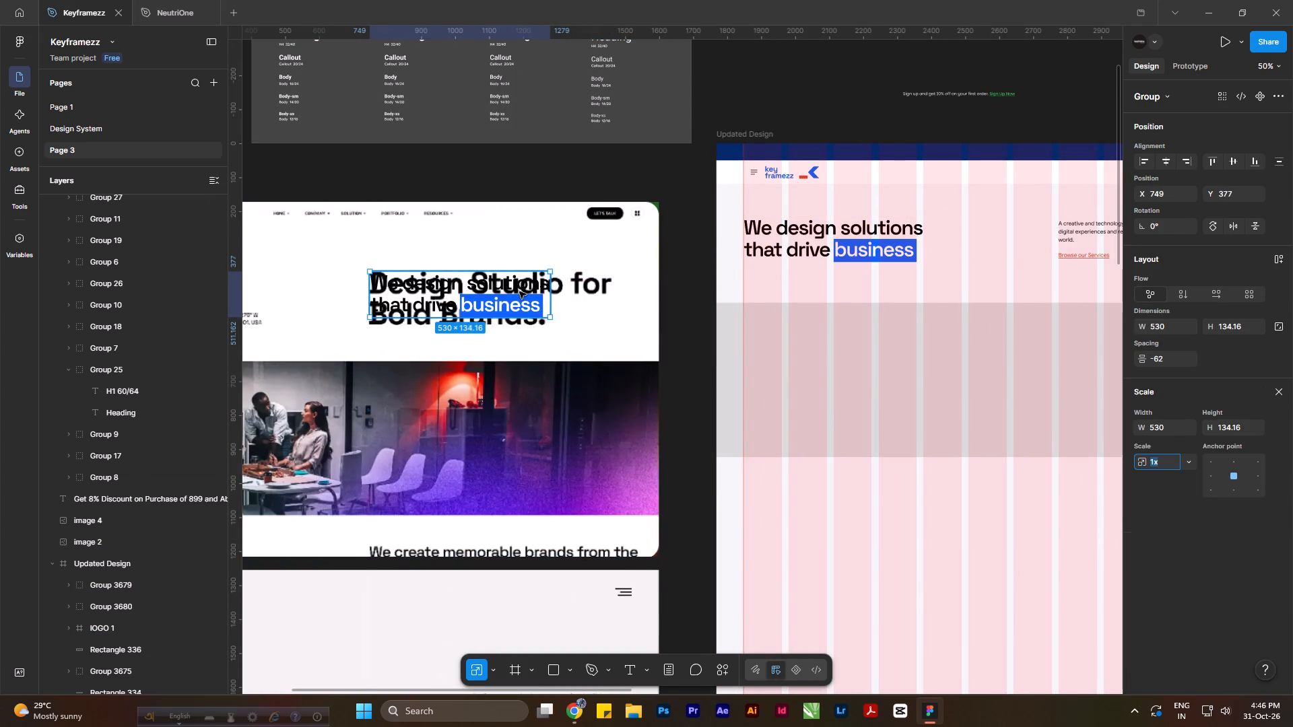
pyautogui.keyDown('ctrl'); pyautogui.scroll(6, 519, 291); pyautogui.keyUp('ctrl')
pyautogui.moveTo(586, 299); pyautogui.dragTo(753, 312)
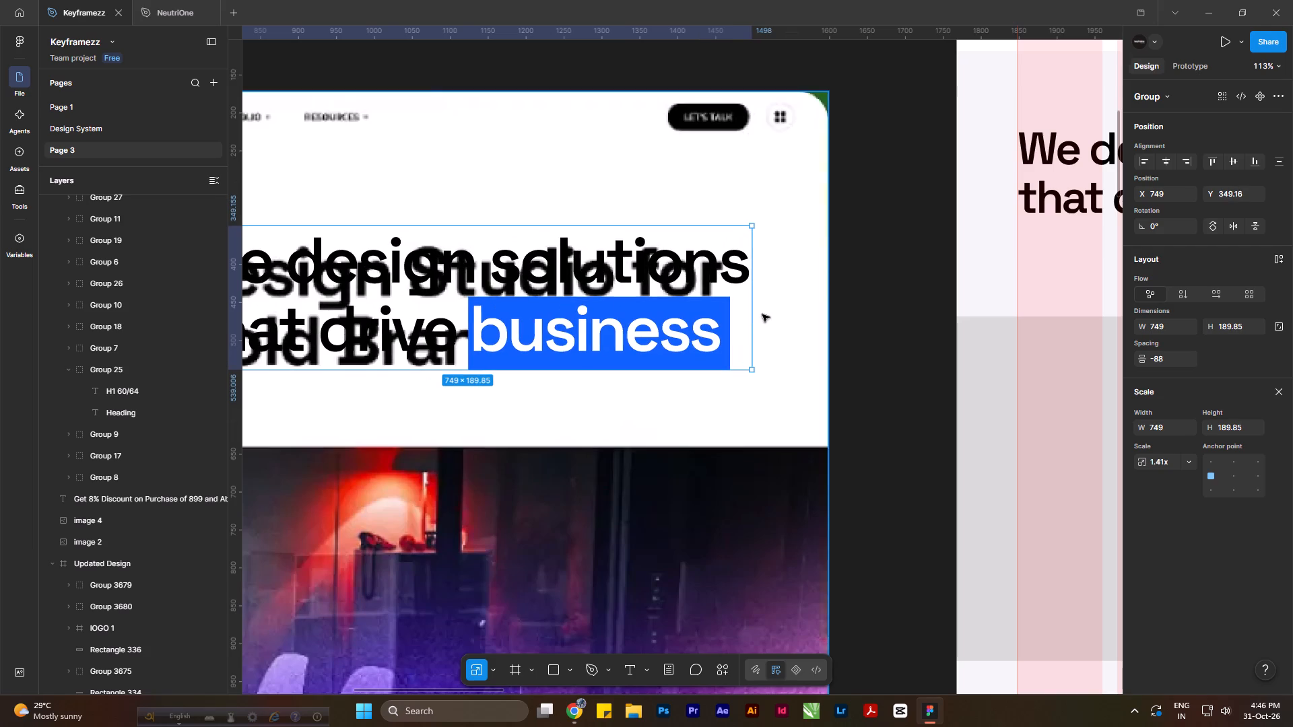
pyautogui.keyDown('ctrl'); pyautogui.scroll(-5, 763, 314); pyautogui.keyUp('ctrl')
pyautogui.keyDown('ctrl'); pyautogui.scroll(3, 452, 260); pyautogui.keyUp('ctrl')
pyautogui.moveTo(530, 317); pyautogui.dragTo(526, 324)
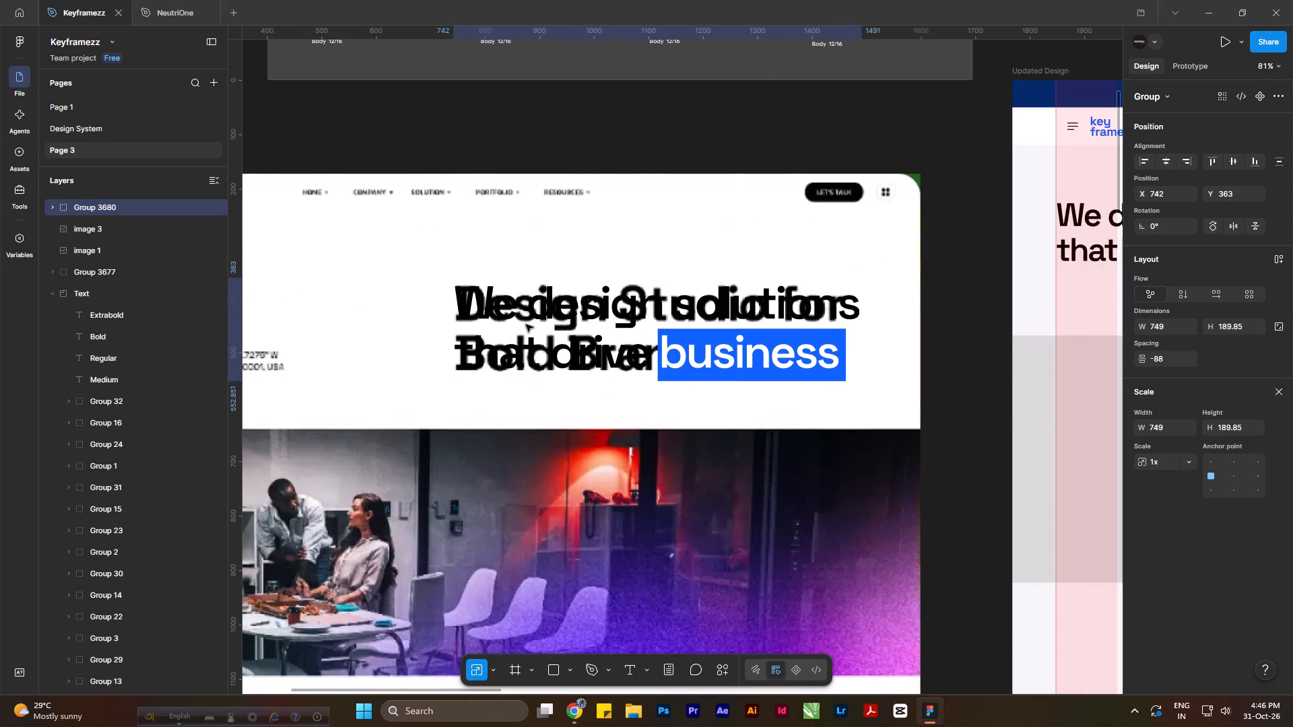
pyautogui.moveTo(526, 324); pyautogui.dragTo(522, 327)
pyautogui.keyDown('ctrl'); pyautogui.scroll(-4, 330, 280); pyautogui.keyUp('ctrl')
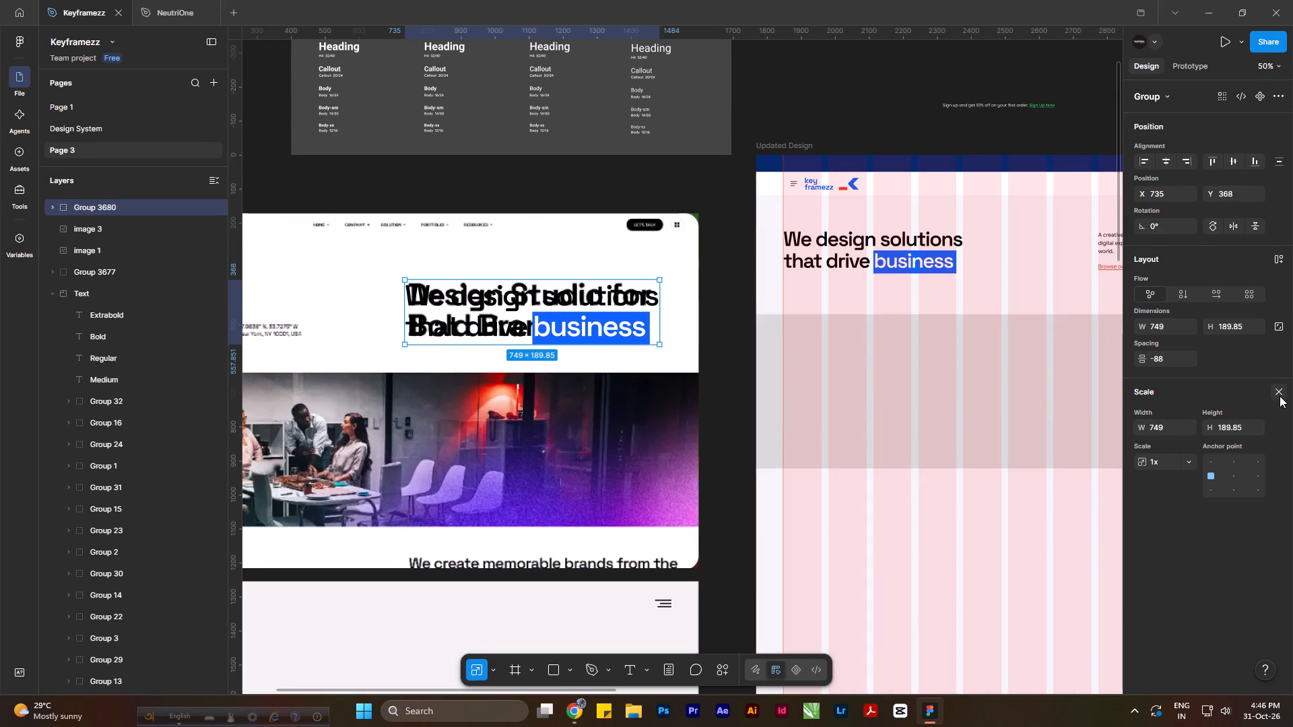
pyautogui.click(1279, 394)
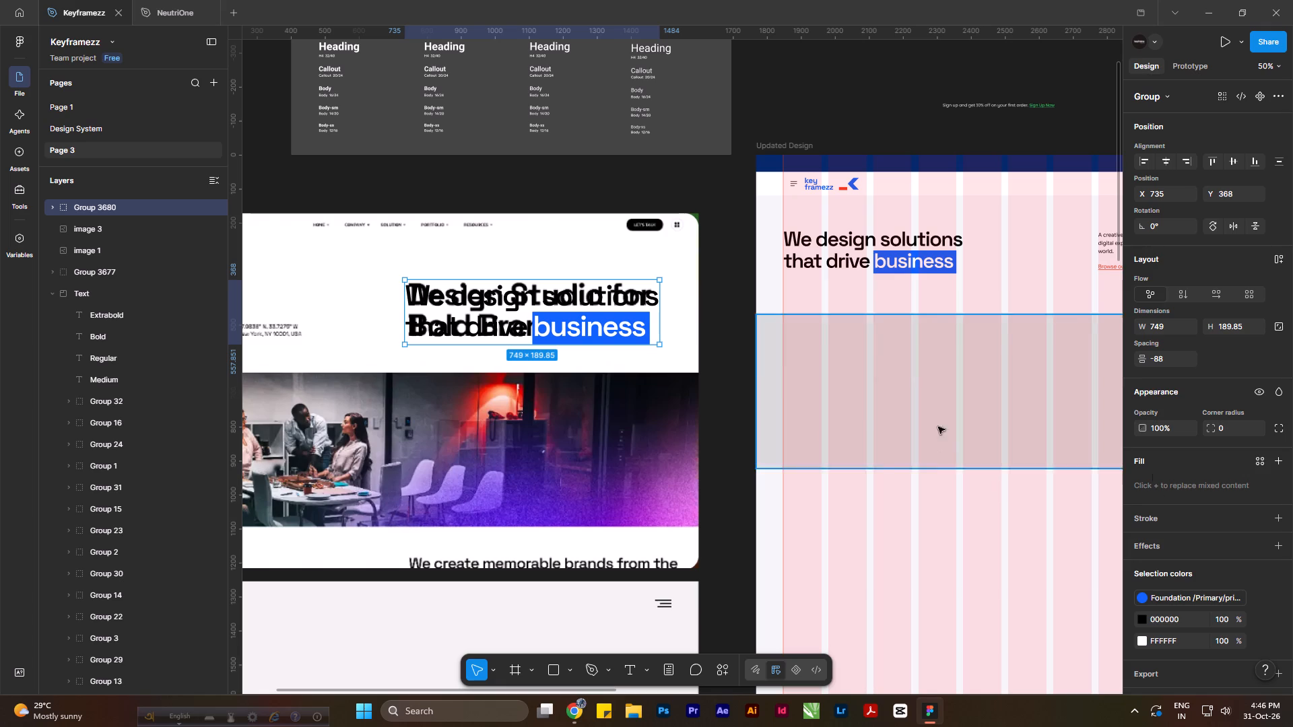
# Inspect the typography settings of the scaled headline's text.
pyautogui.click(548, 266)
pyautogui.click(556, 291)
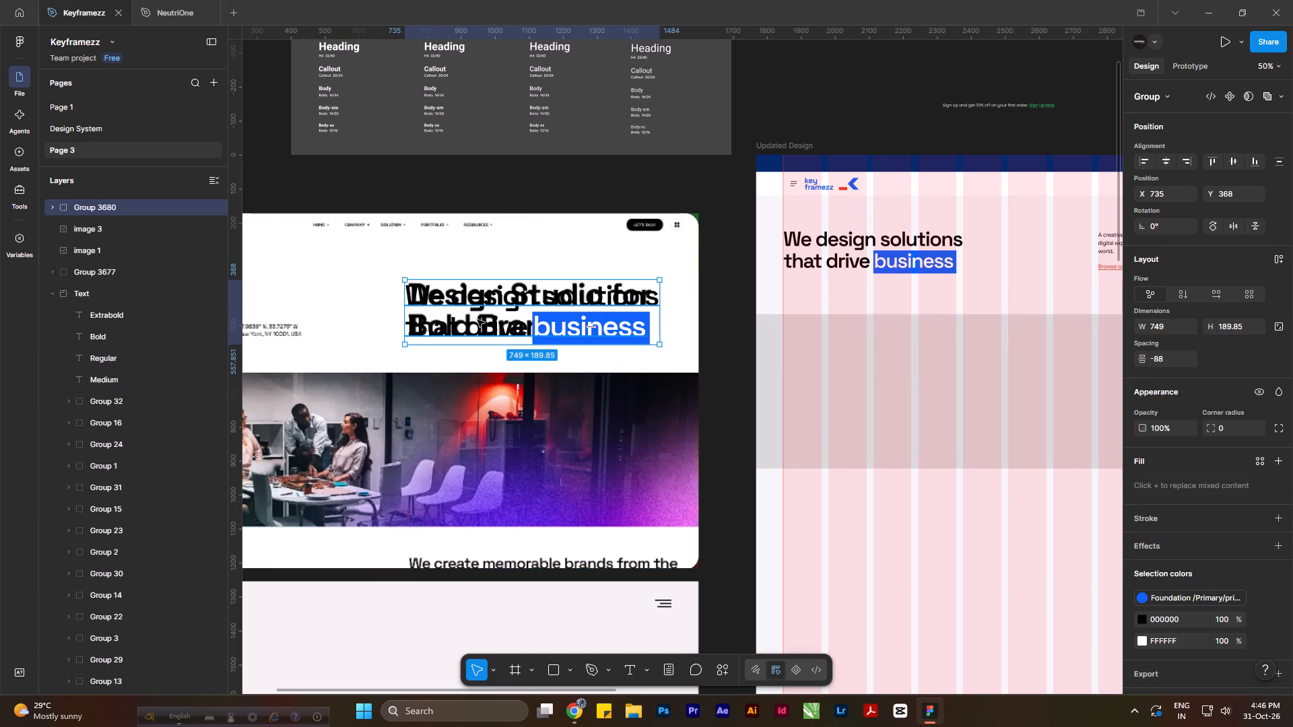
pyautogui.keyDown('ctrl'); pyautogui.scroll(-3, 467, 321); pyautogui.keyUp('ctrl')
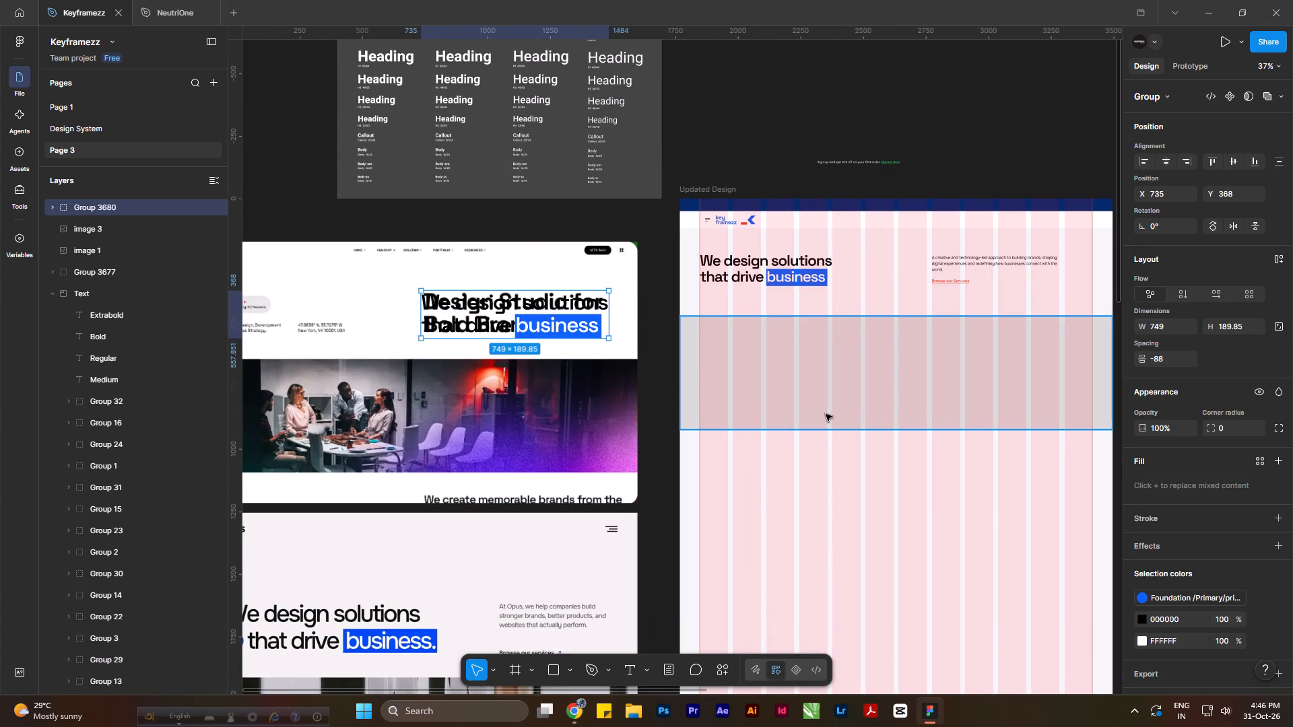
pyautogui.doubleClick(475, 310)
pyautogui.doubleClick(490, 307)
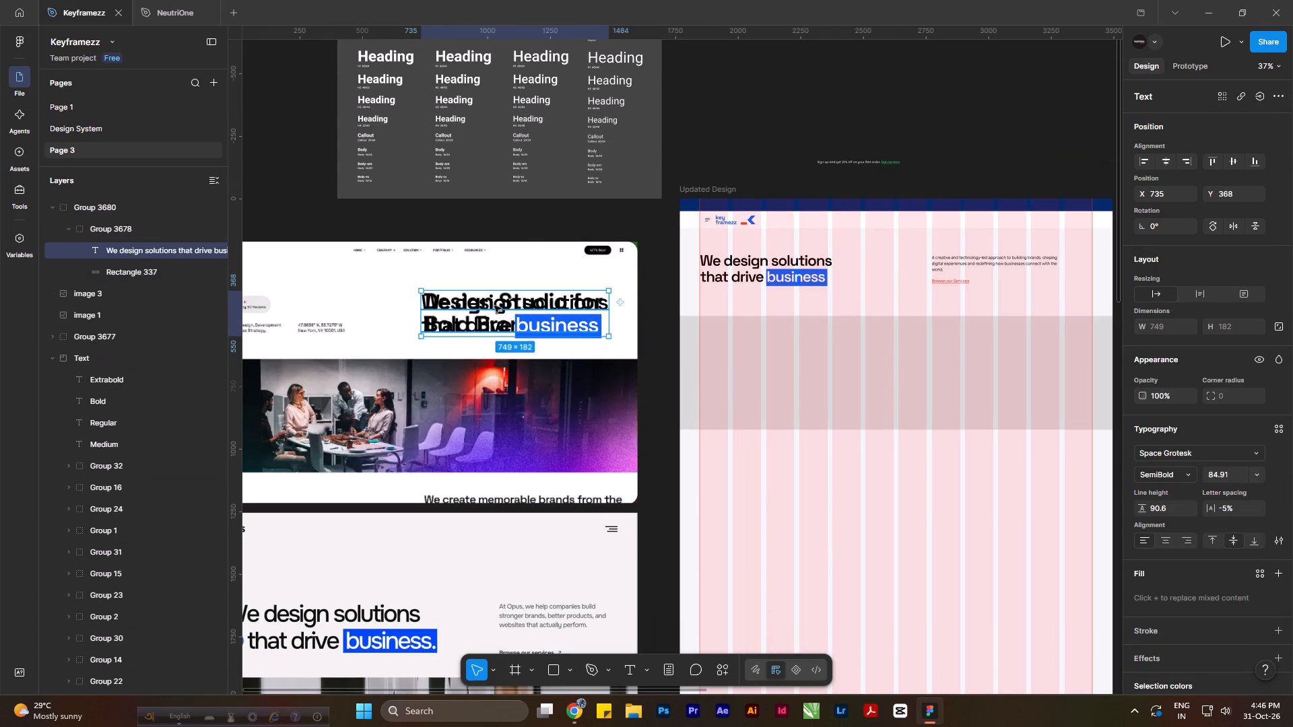
pyautogui.tripleClick(513, 305)
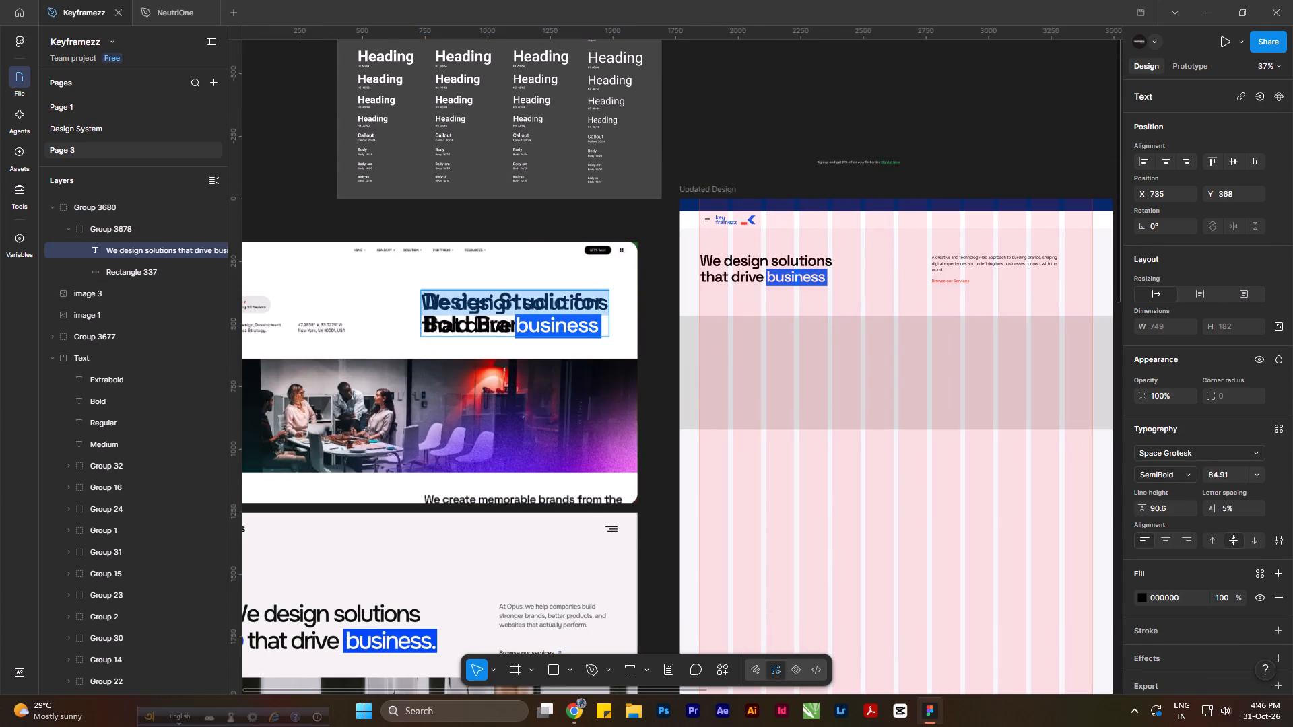
pyautogui.hotkey('ctrl', 'a')
pyautogui.click(668, 230)
pyautogui.doubleClick(664, 228)
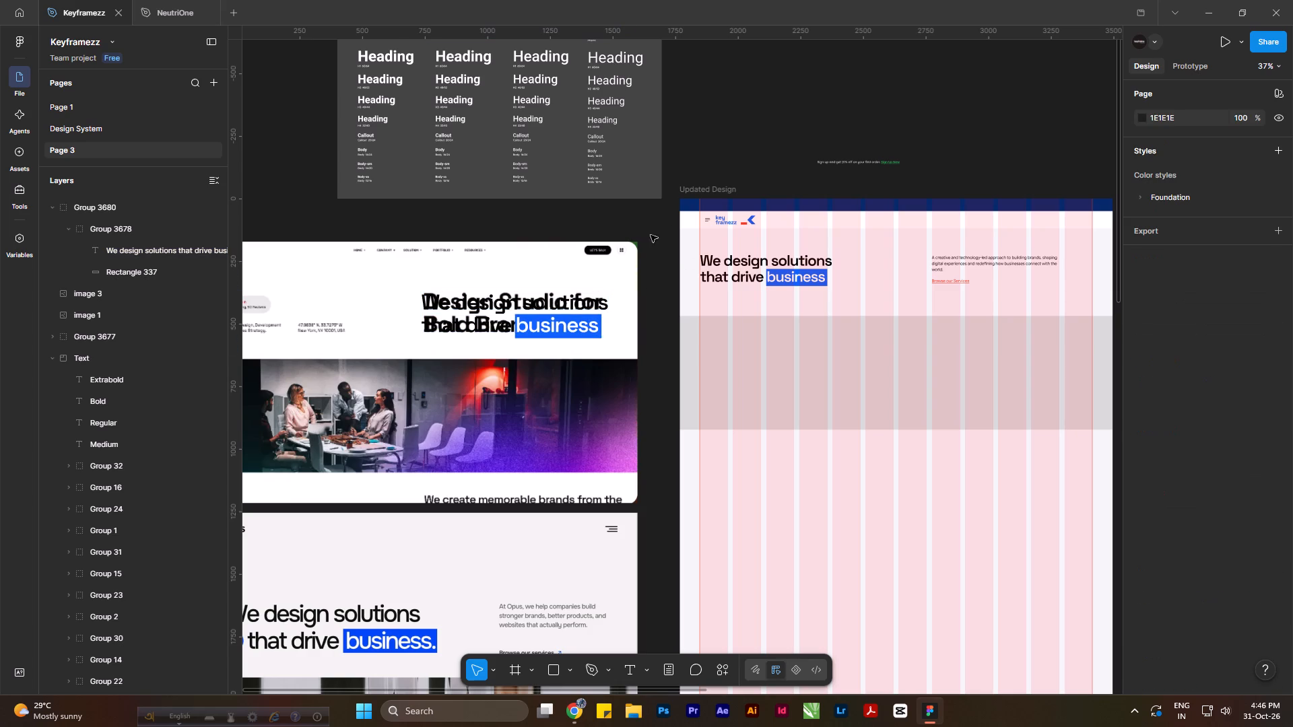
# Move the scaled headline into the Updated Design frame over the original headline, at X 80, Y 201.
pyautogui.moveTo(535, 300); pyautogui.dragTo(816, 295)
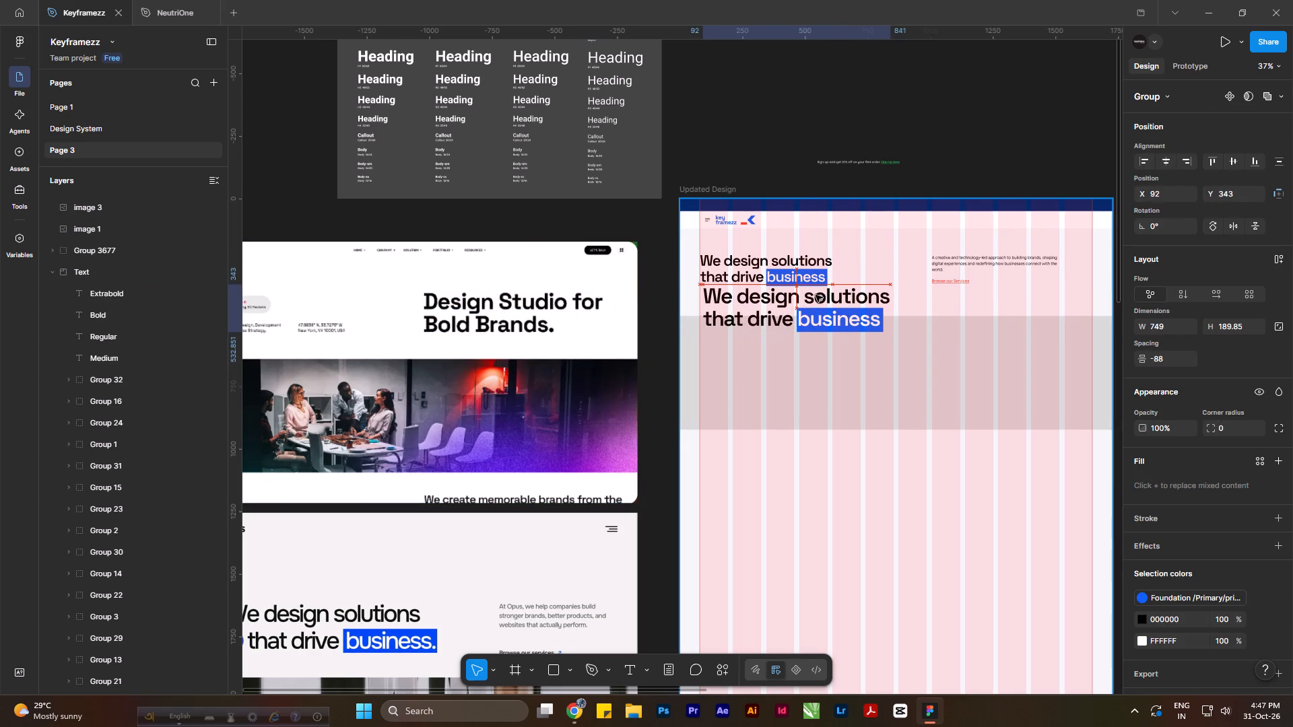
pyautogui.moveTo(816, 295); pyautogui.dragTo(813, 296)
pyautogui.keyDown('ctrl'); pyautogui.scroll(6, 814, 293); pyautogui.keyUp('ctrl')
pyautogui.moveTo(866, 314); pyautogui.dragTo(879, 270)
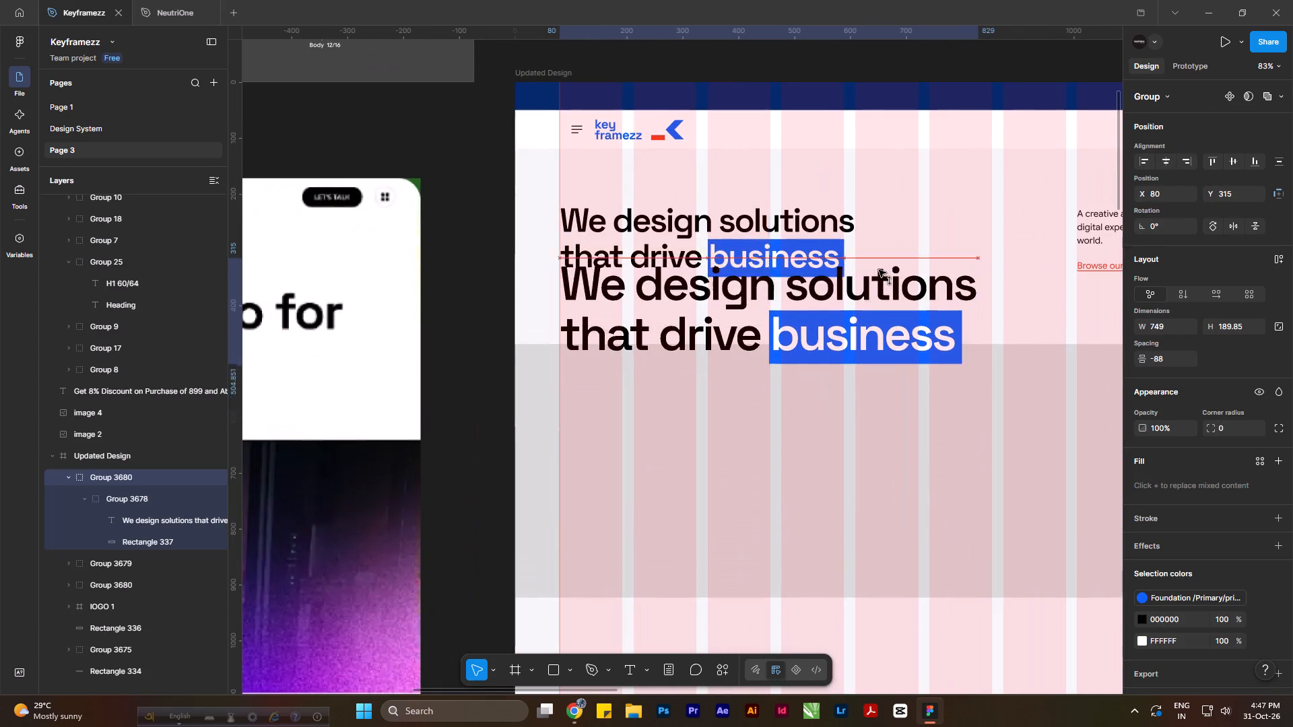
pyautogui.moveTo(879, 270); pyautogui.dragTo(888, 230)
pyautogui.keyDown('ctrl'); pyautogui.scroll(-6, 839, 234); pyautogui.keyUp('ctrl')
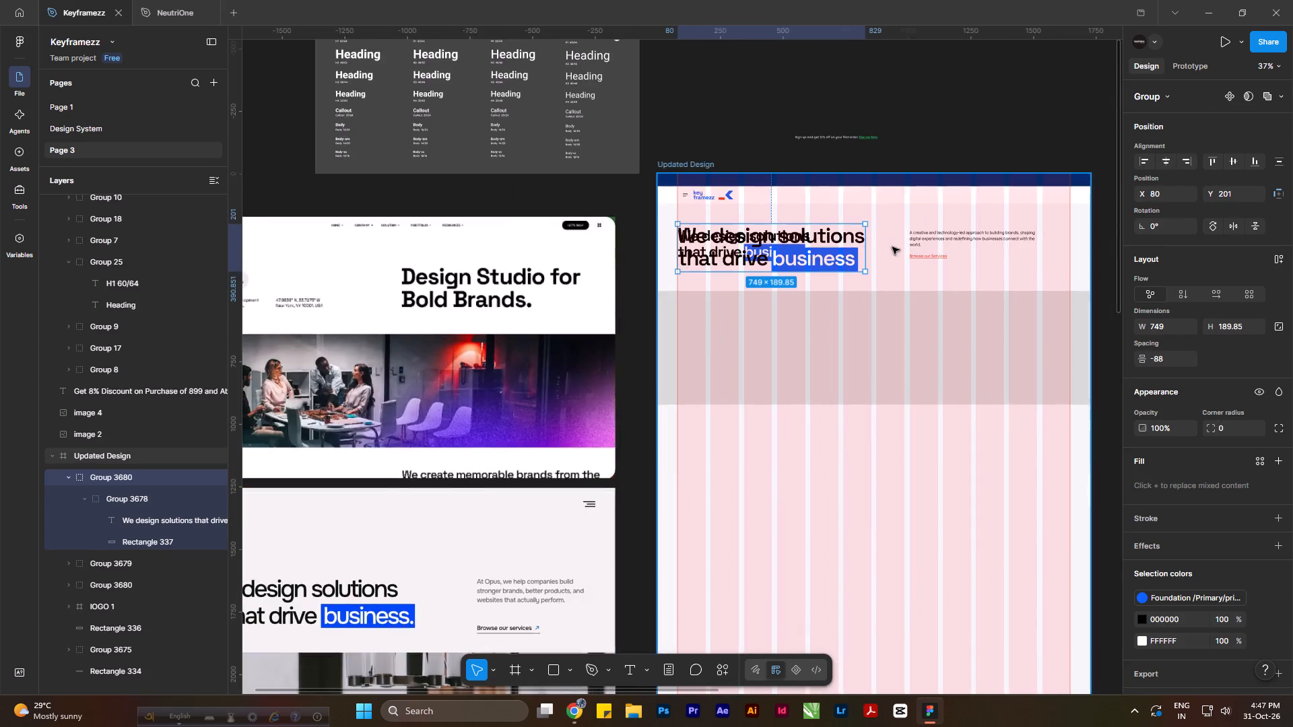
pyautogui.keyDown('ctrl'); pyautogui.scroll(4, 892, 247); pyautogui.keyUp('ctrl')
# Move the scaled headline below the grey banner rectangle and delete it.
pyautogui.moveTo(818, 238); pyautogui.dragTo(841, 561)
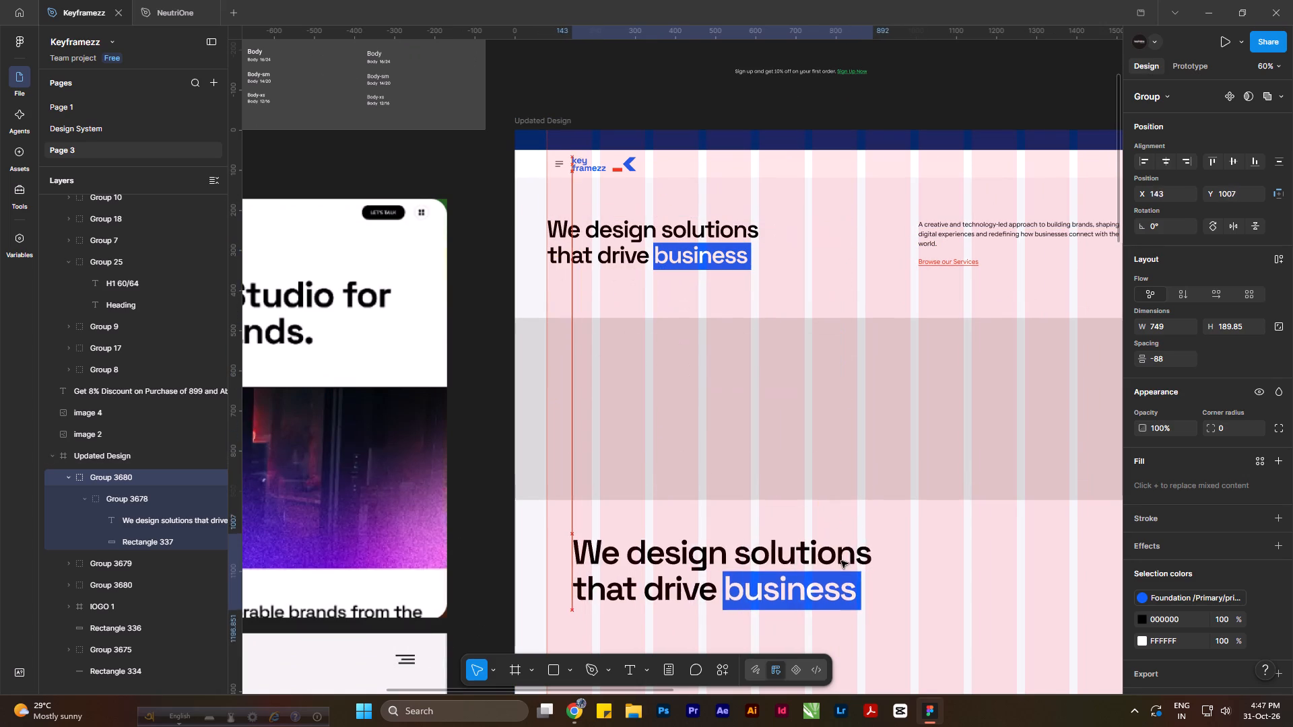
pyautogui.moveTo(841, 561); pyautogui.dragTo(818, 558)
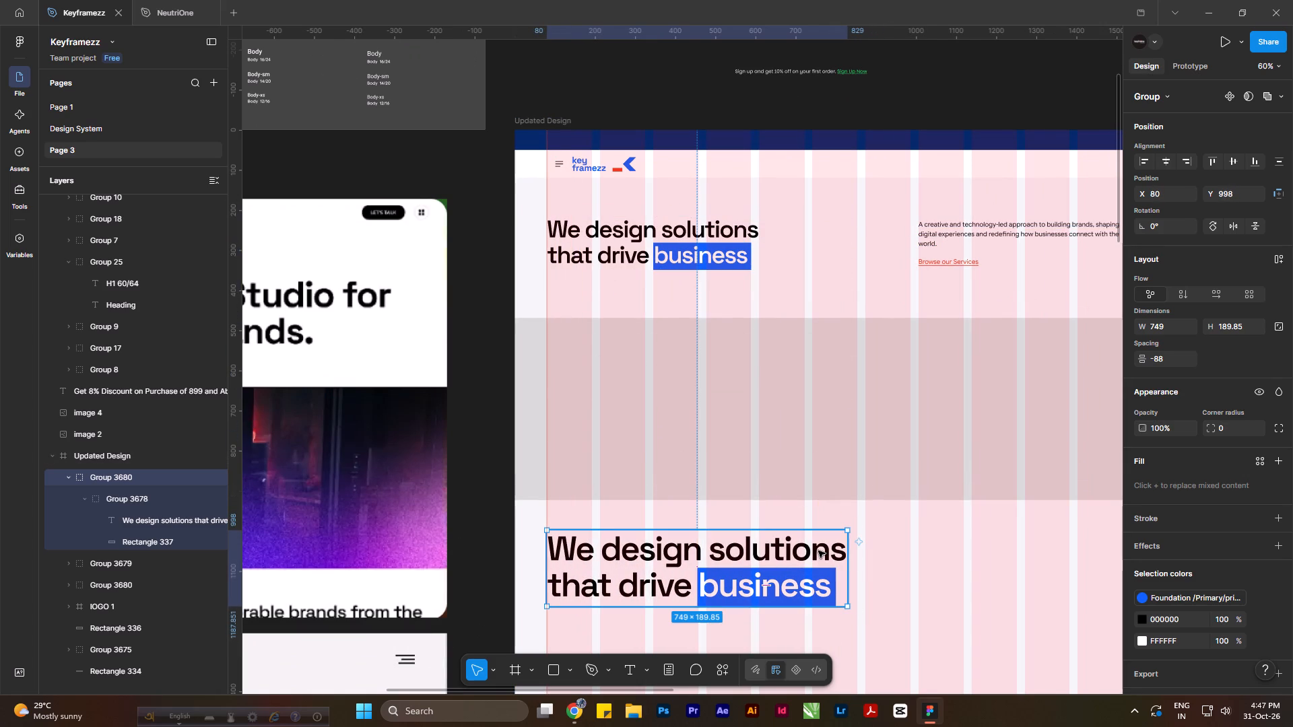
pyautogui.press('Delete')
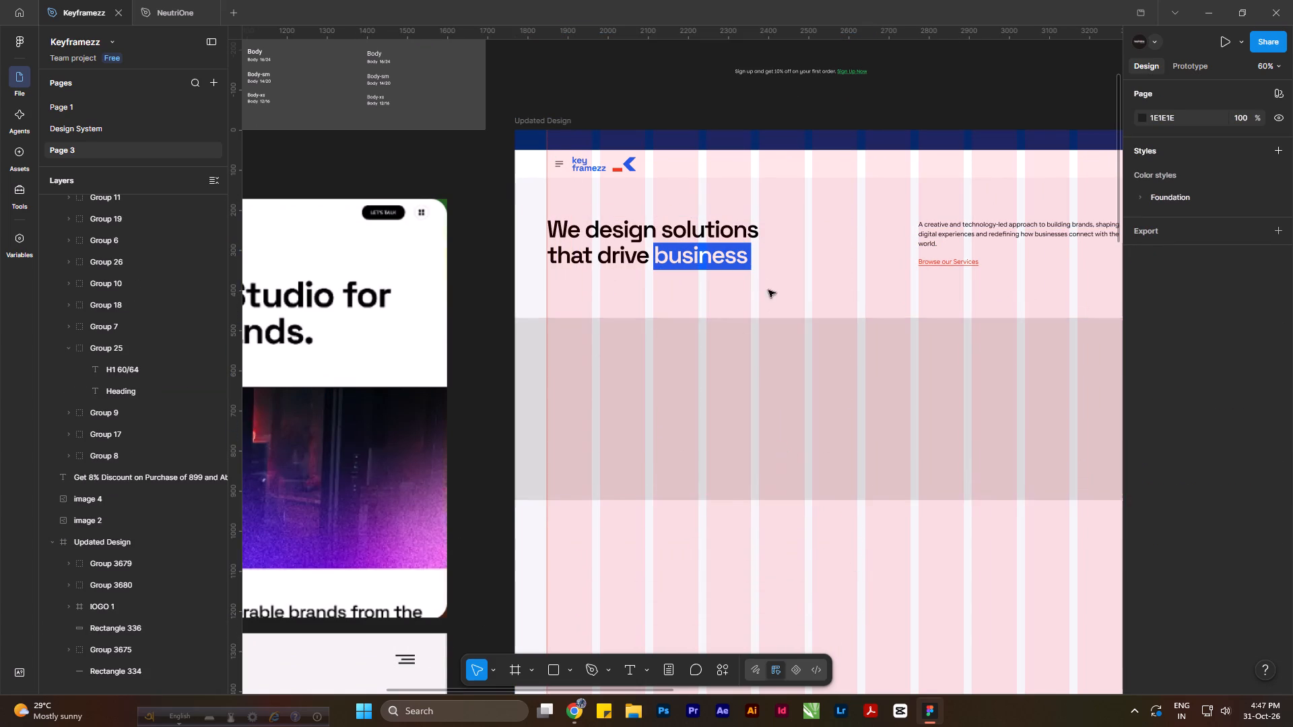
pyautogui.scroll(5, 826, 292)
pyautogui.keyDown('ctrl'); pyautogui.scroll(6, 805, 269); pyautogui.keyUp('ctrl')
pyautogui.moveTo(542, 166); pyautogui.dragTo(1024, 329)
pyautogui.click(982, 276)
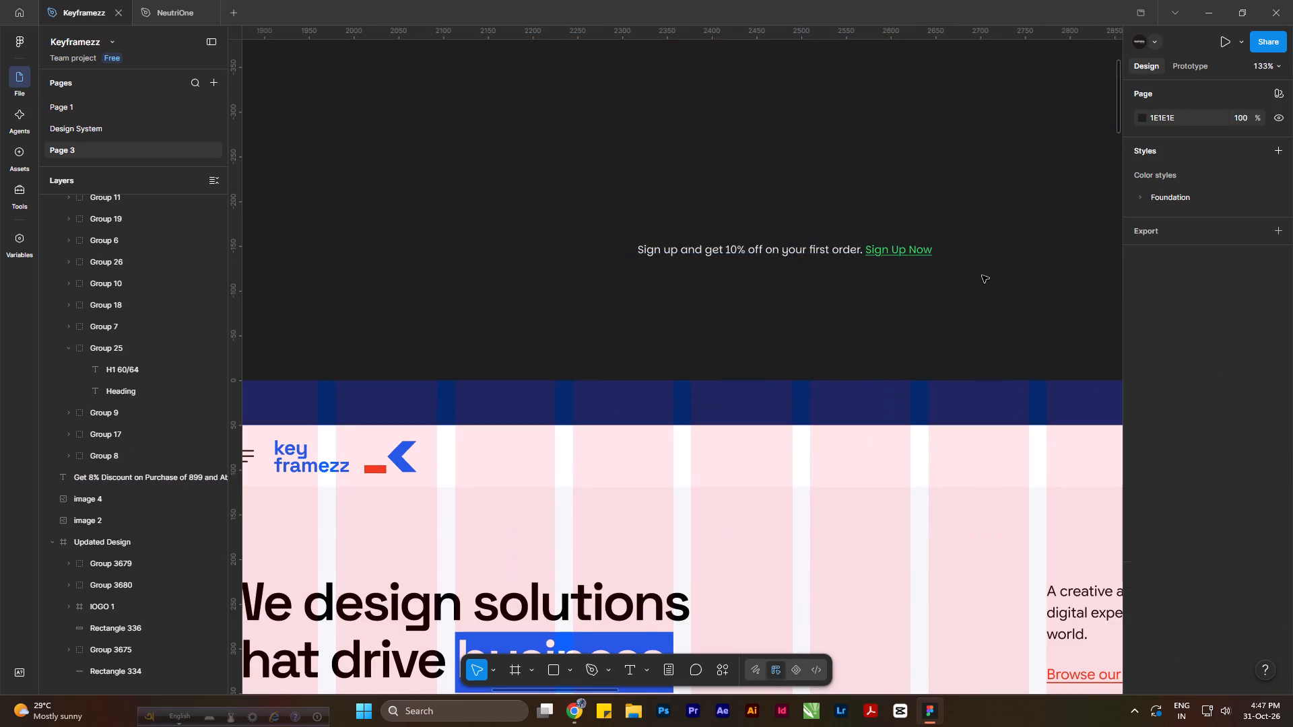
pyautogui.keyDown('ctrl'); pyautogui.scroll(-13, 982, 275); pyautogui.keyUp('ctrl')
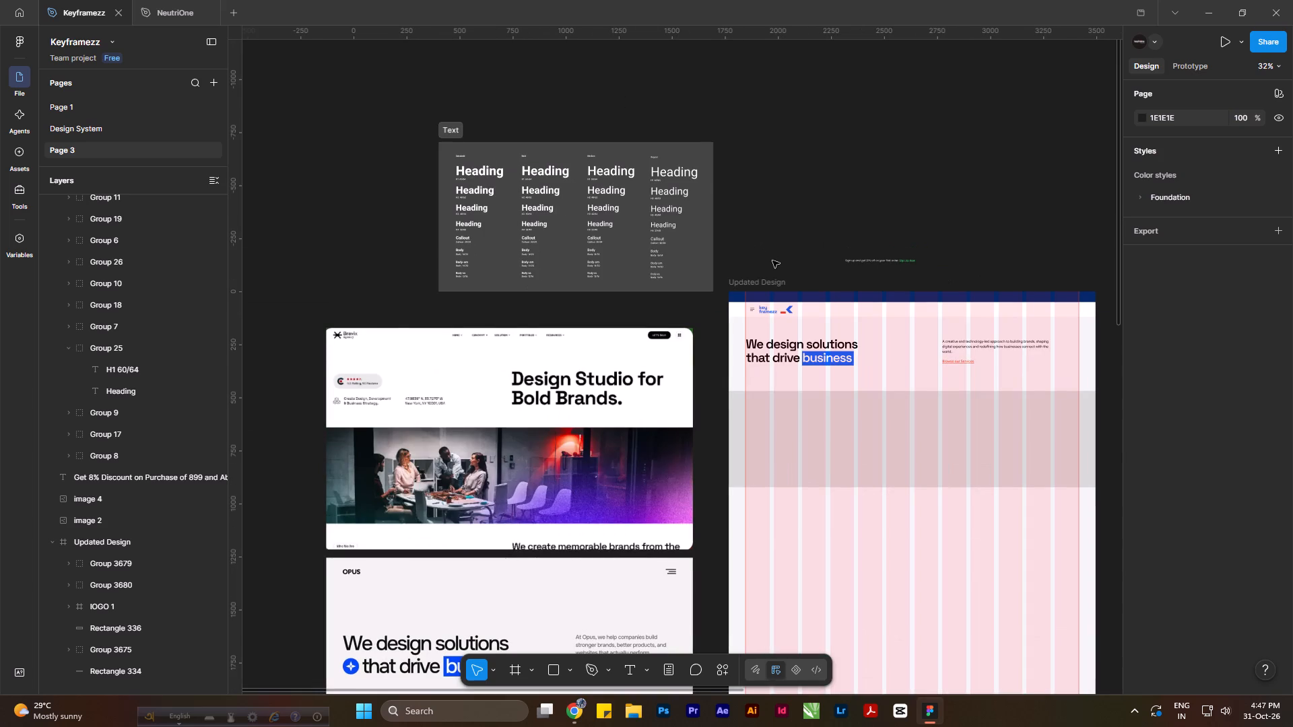
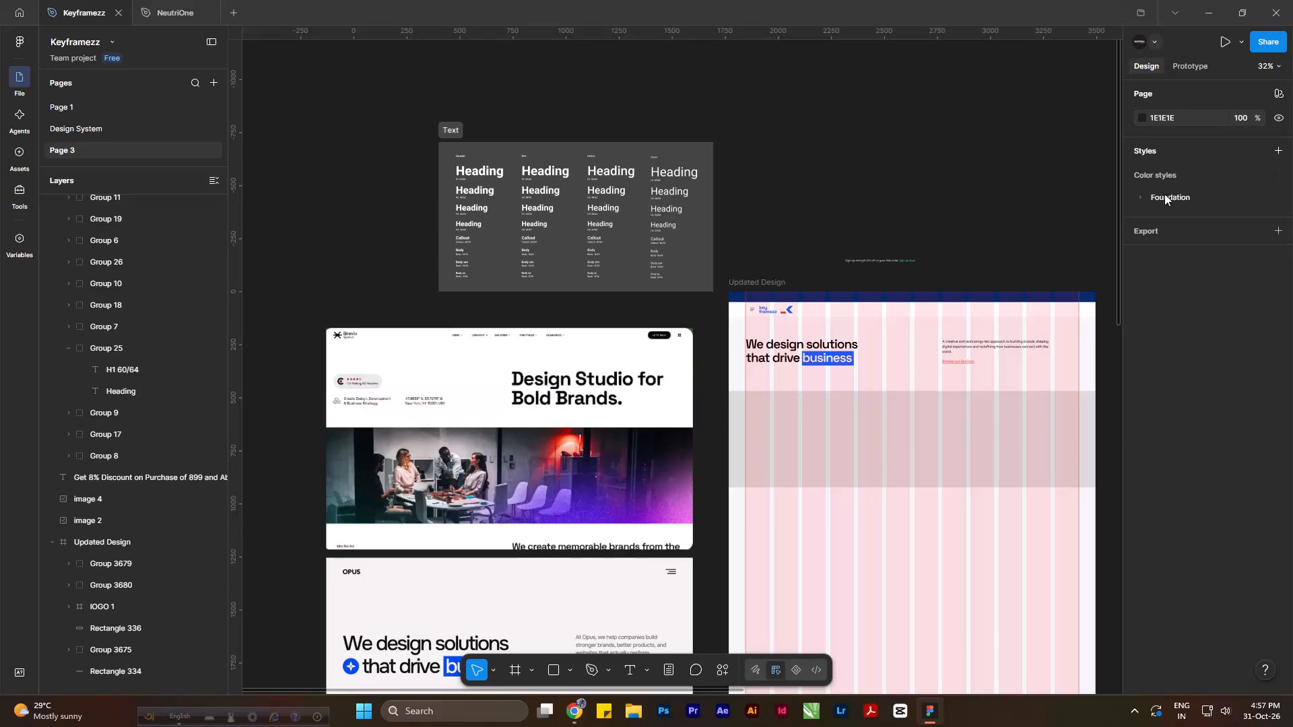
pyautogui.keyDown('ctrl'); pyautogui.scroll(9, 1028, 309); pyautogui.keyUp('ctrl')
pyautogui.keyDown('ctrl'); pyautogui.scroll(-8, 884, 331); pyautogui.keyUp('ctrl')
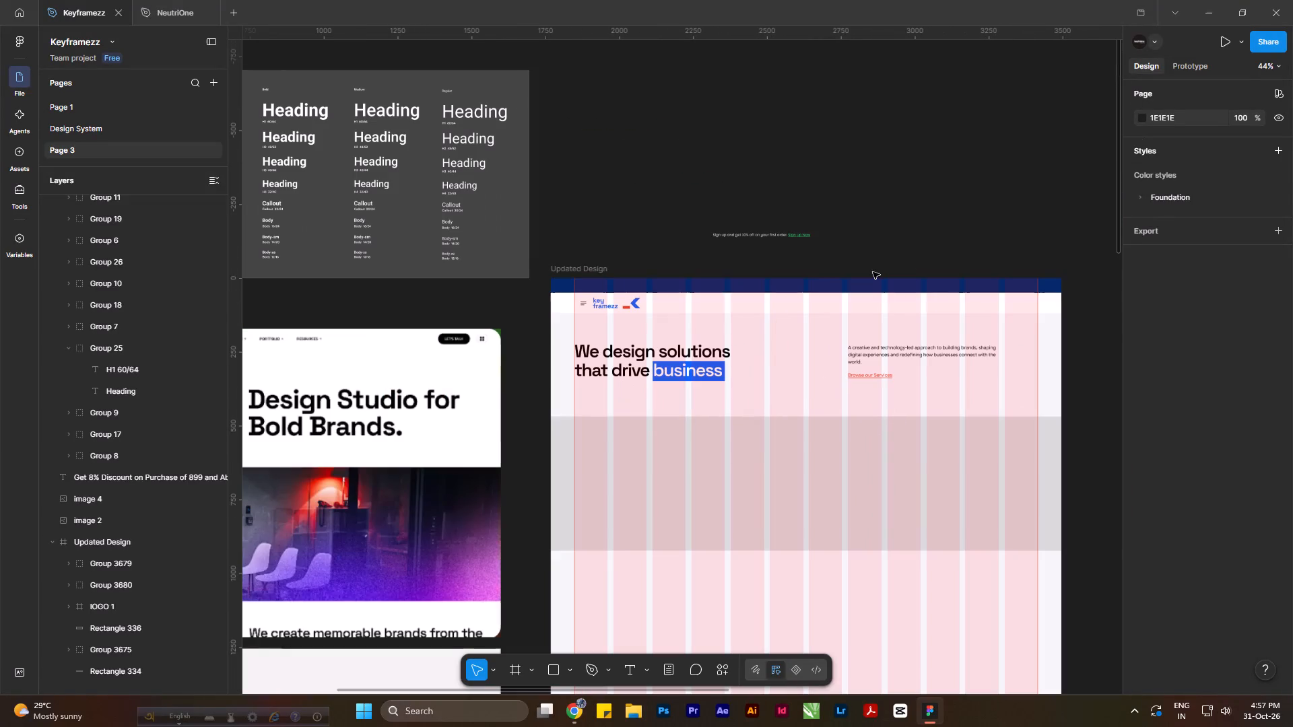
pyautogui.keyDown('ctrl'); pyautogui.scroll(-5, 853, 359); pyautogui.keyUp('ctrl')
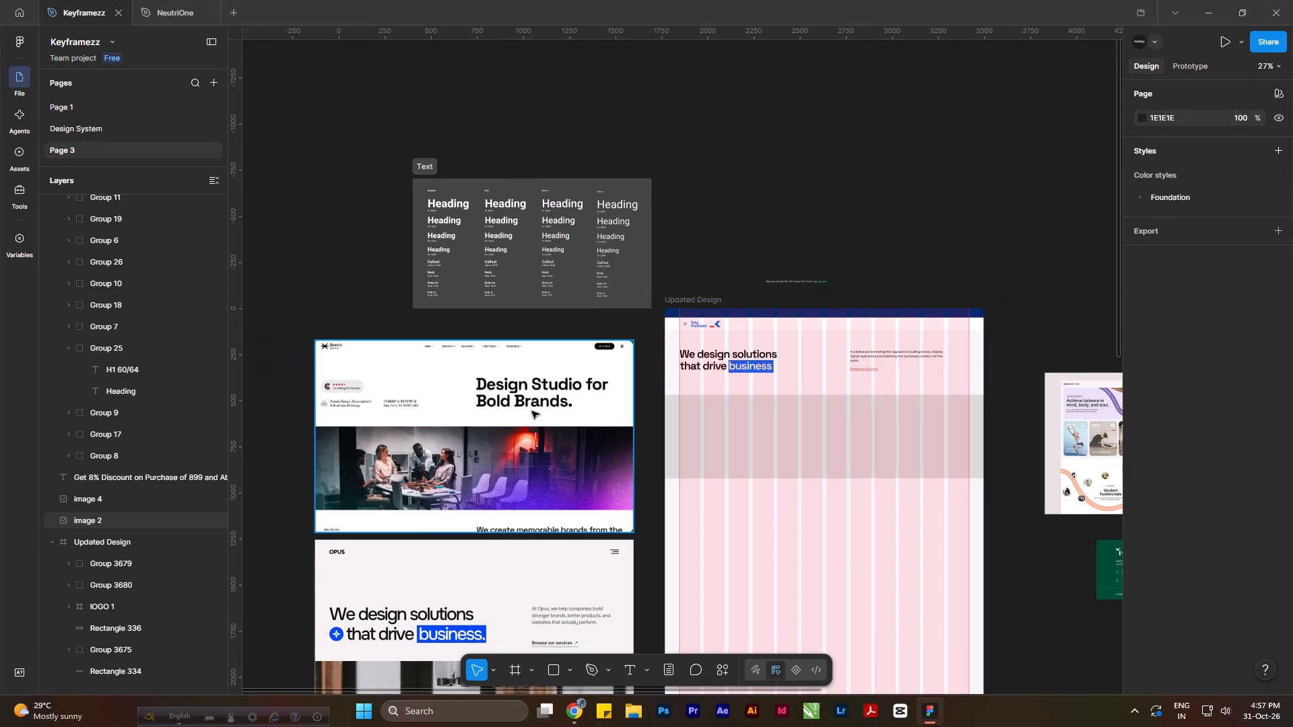
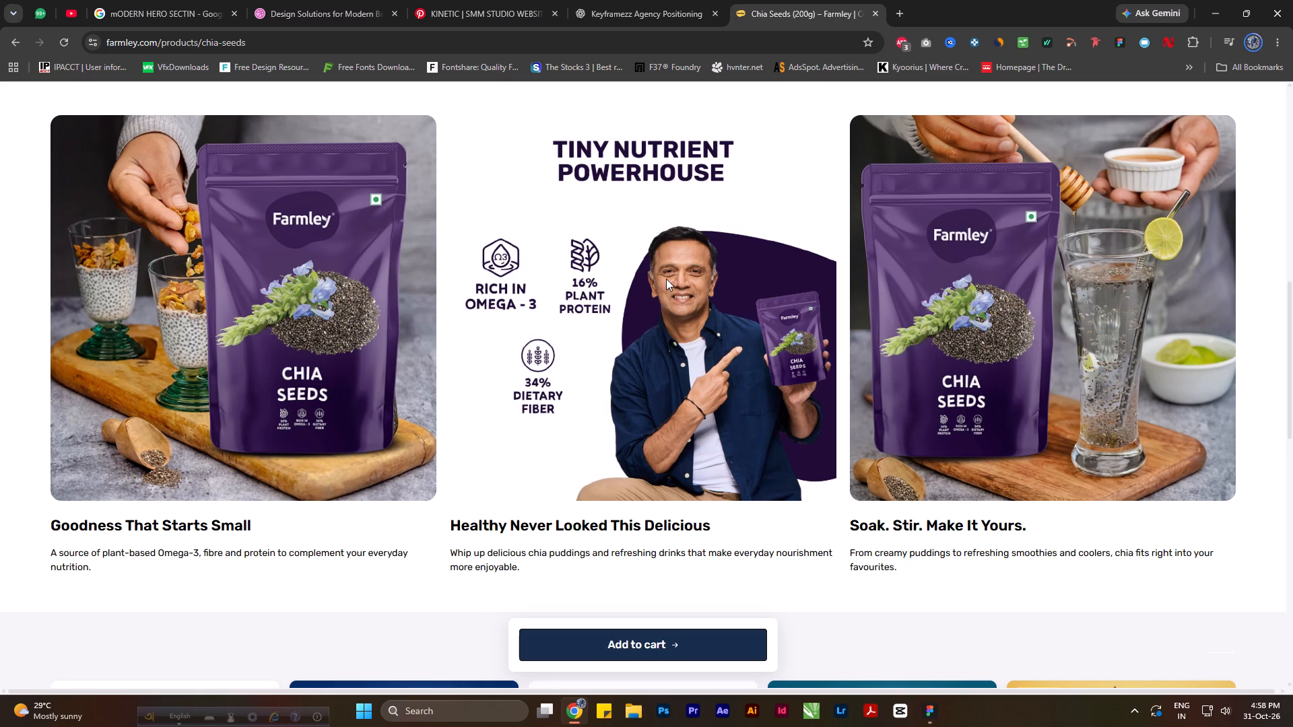
# Search the web for behala airport in a new tab and open the AAI result.
pyautogui.click(896, 0)
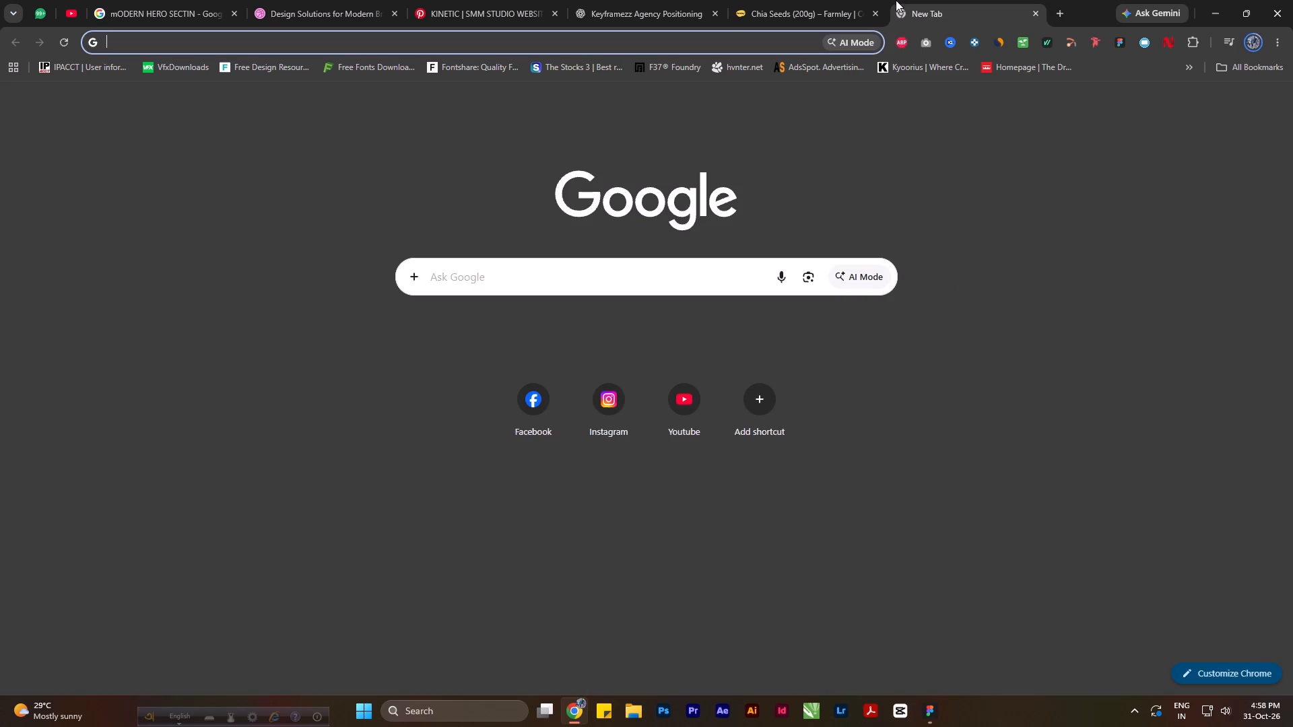
pyautogui.write('behala ai')
pyautogui.press('Right')
pyautogui.press('Return')
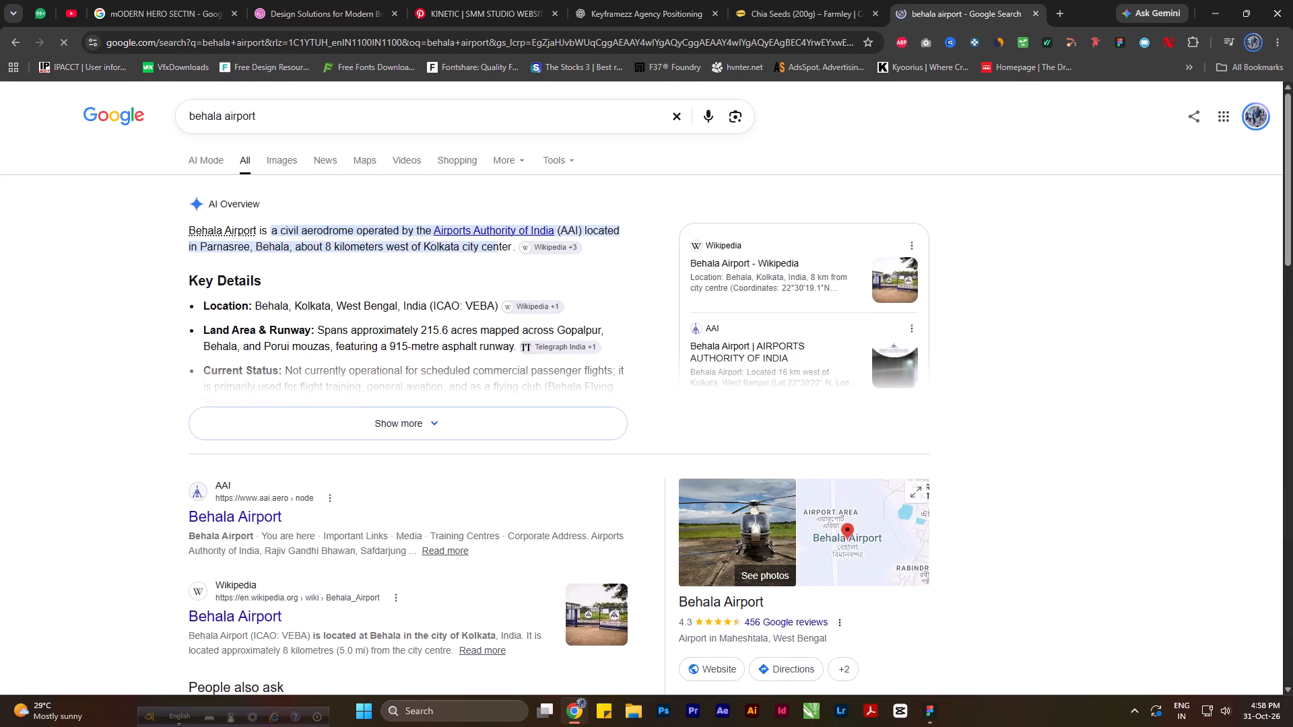
pyautogui.click(265, 517)
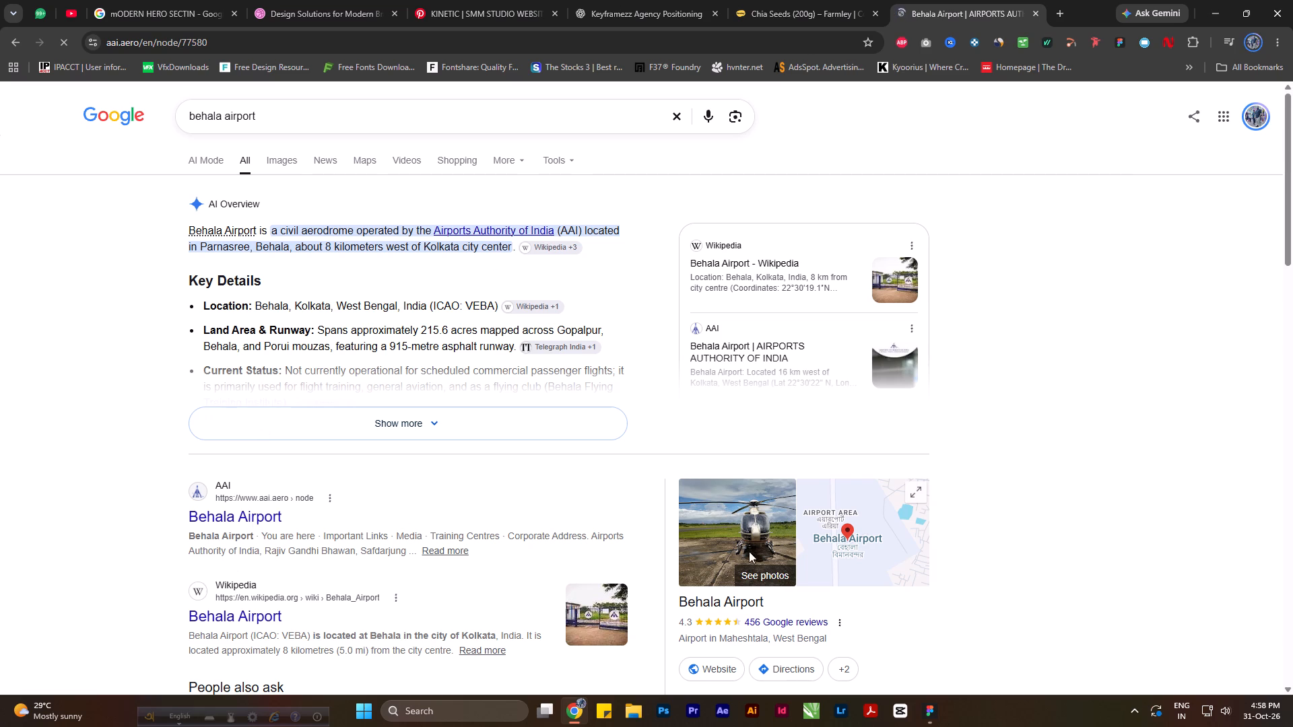
pyautogui.click(762, 571)
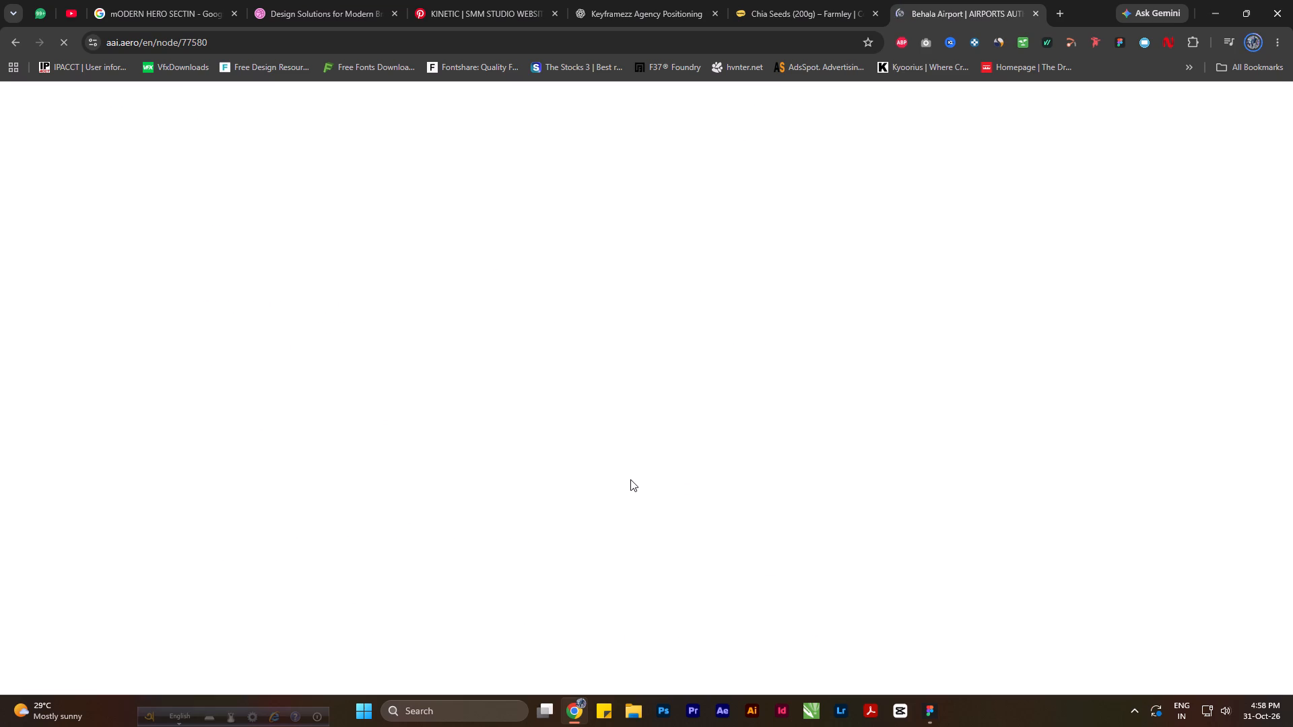
pyautogui.scroll(-3, 755, 318)
pyautogui.scroll(-1, 653, 0)
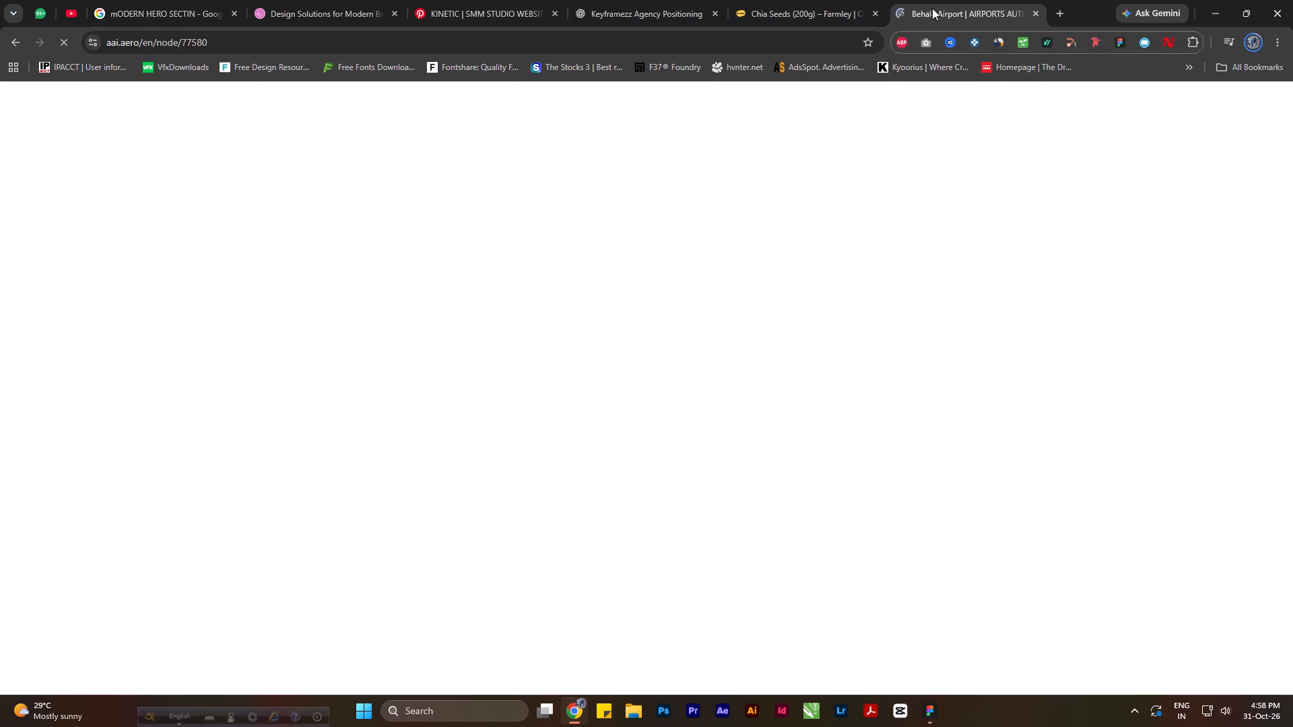
# Look through the feature images and You Might Also Like products on the Farmley Chia Seeds page.
pyautogui.click(661, 0)
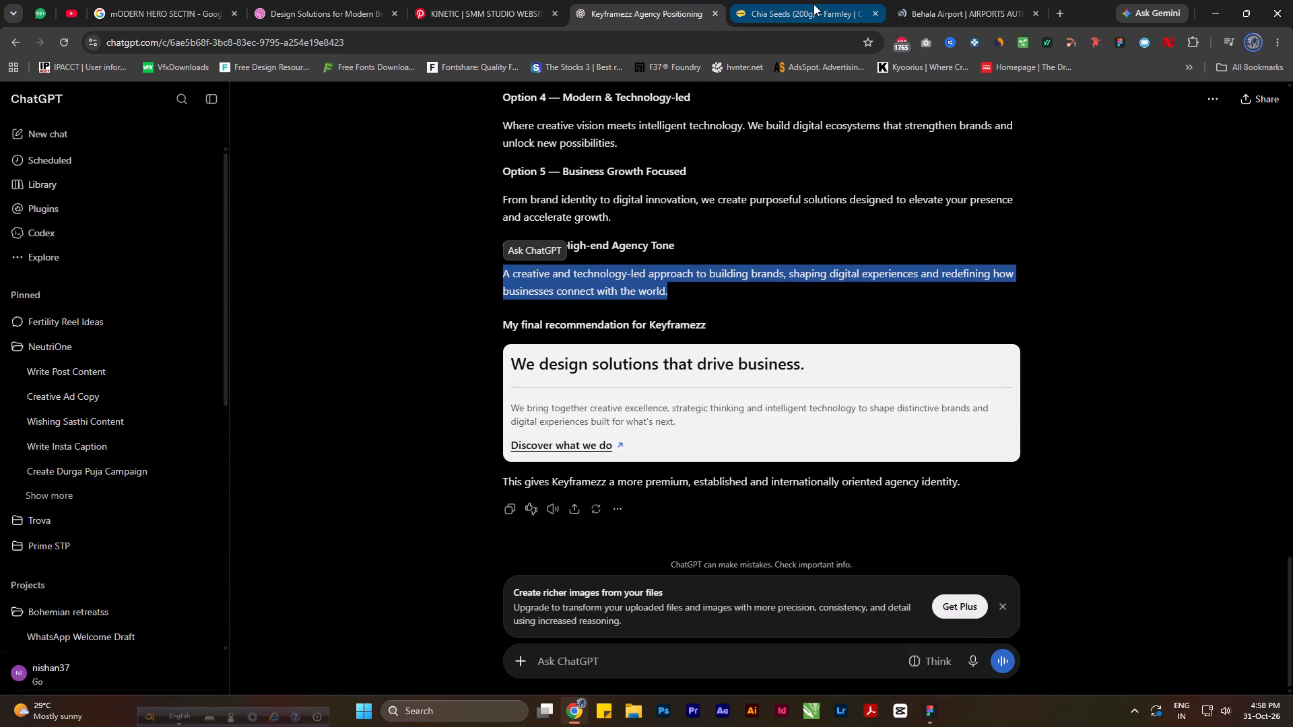
pyautogui.click(814, 4)
pyautogui.scroll(-6, 842, 419)
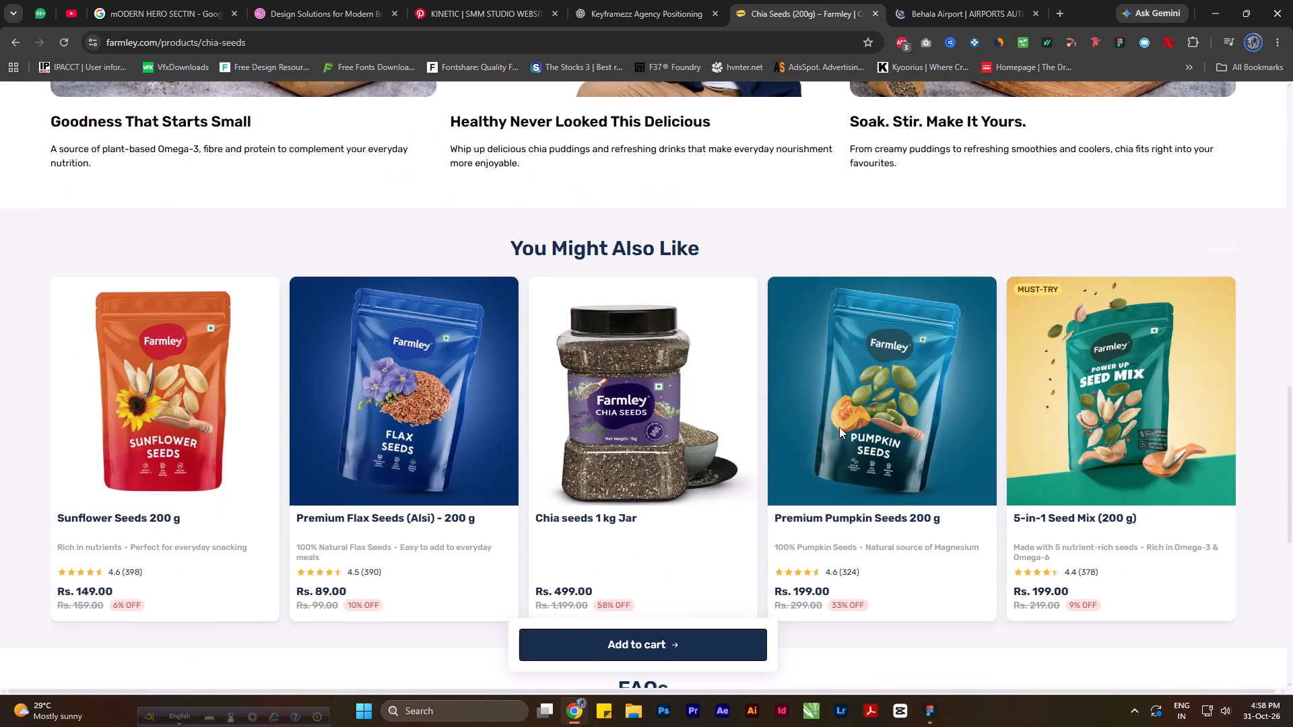
pyautogui.scroll(7, 839, 427)
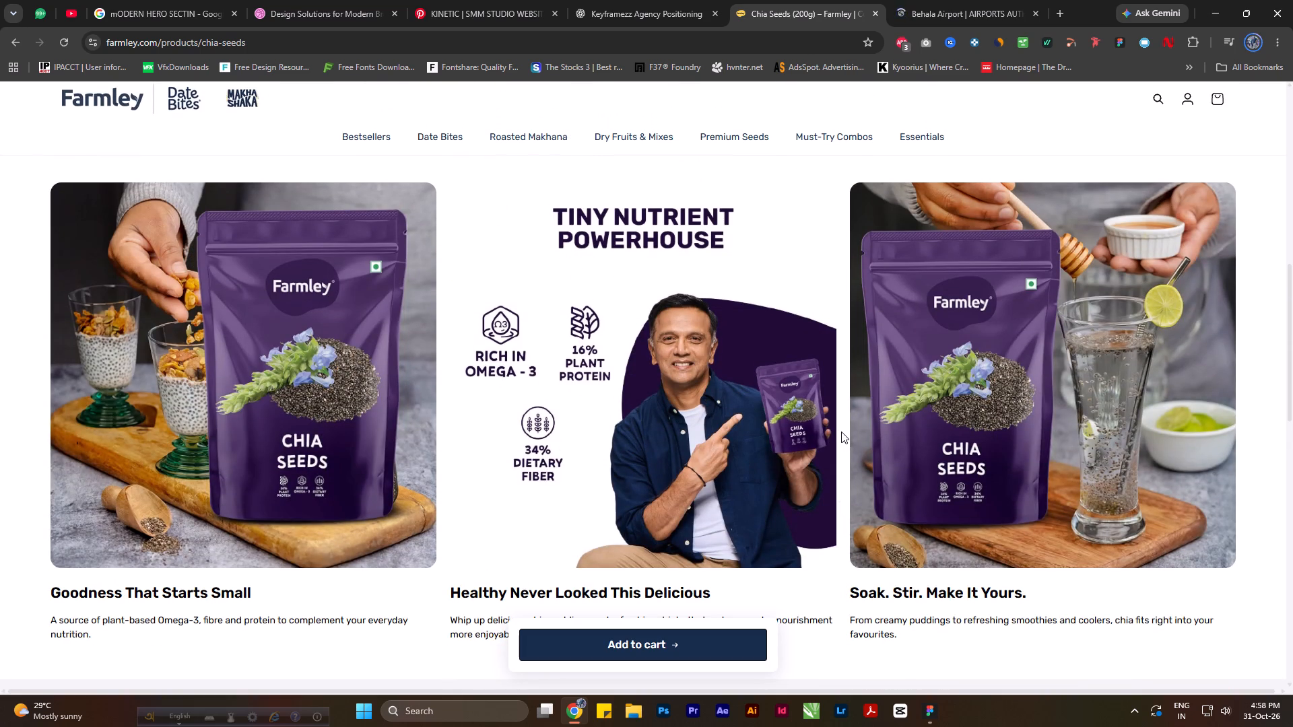
pyautogui.scroll(-4, 844, 456)
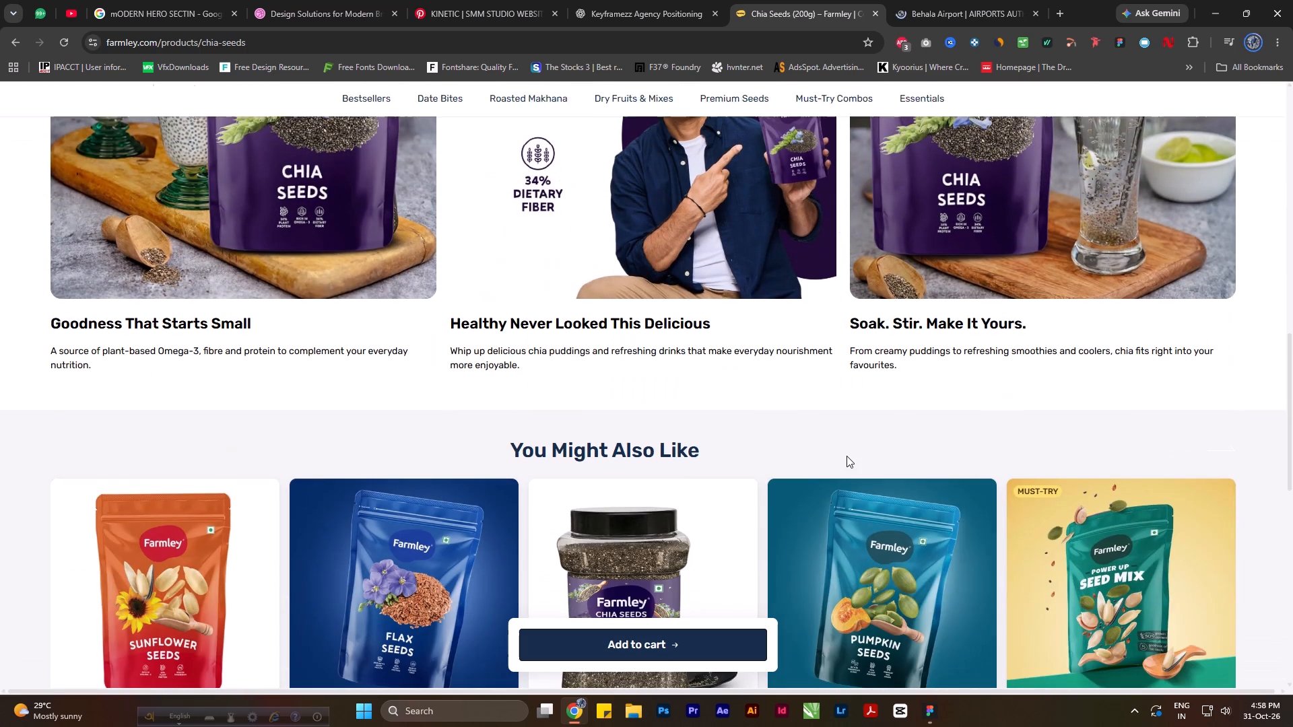
pyautogui.scroll(-3, 881, 459)
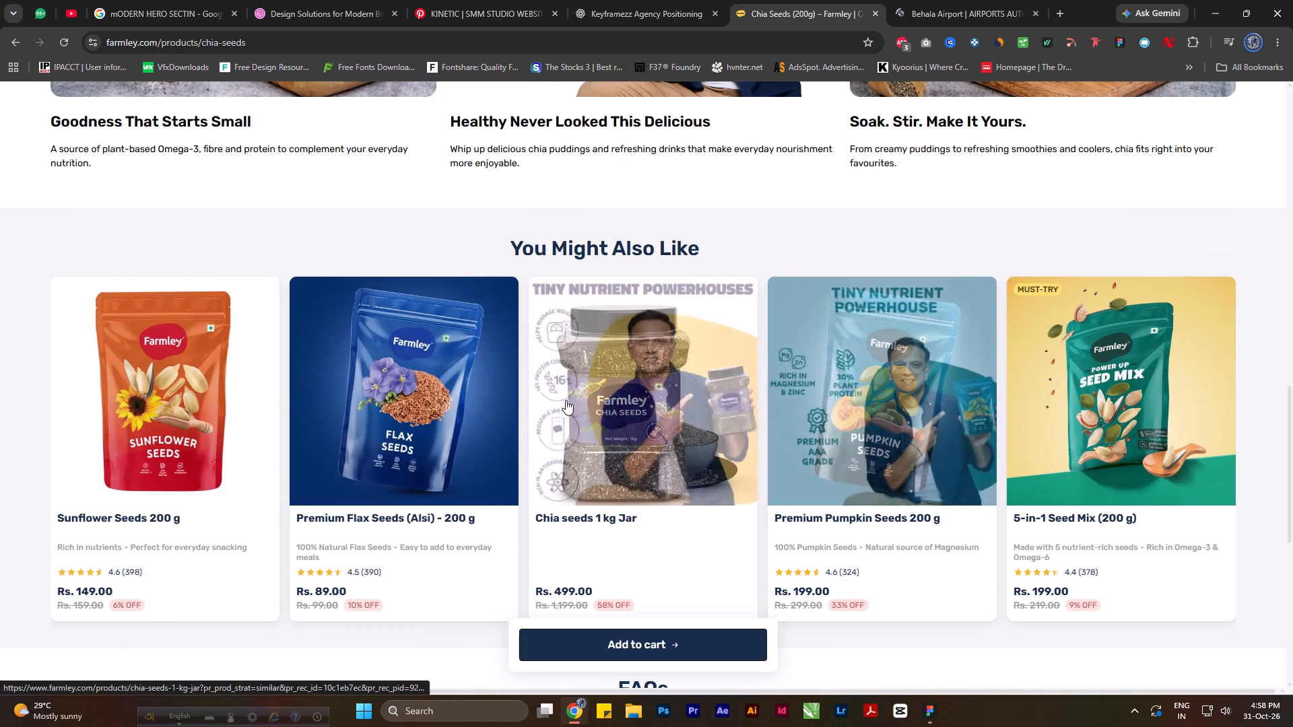
# Go back to the behala airport search, view the Wikipedia photo among its image results, and close that tab.
pyautogui.click(964, 0)
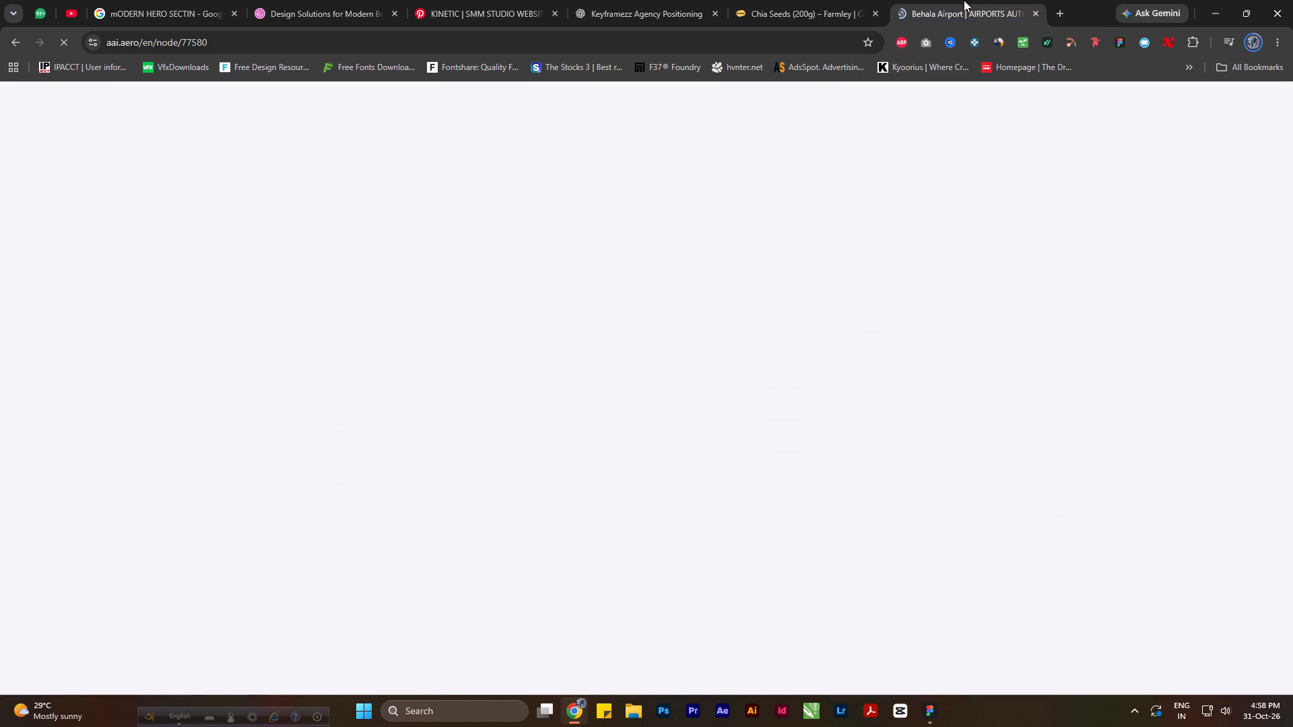
pyautogui.click(6, 36)
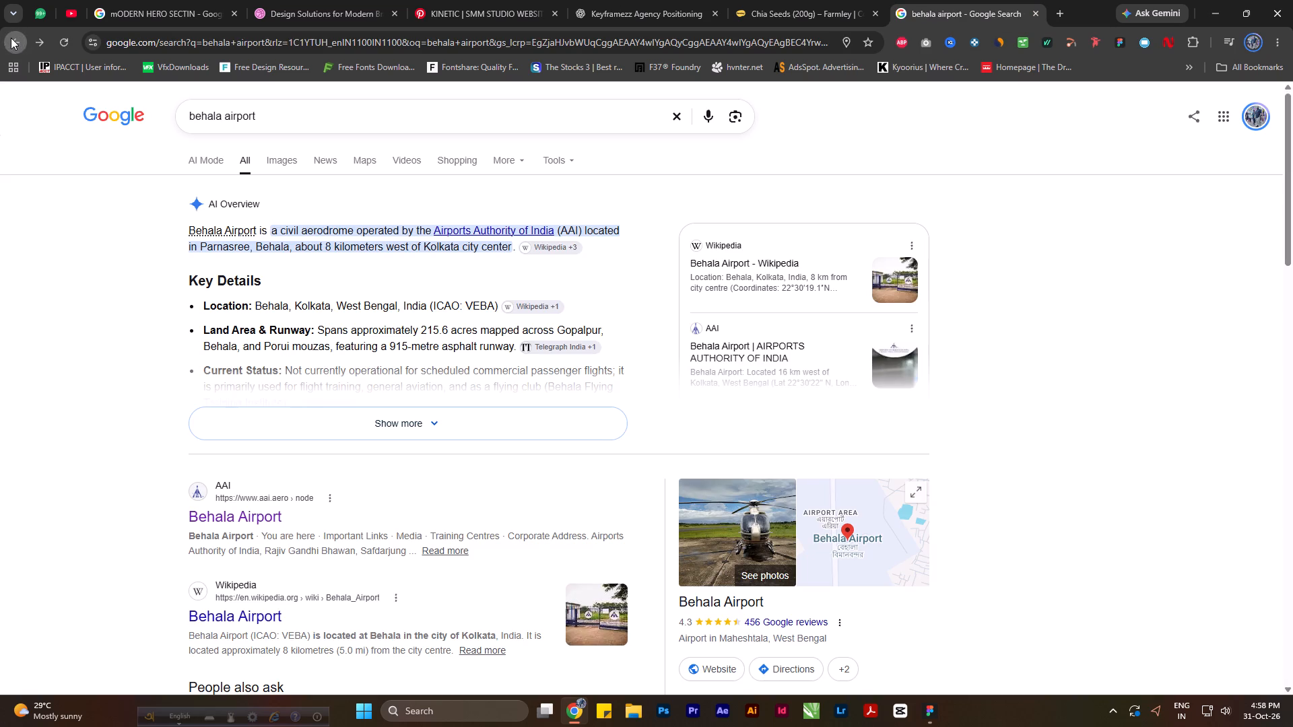
pyautogui.scroll(-3, 471, 347)
pyautogui.scroll(-3, 311, 410)
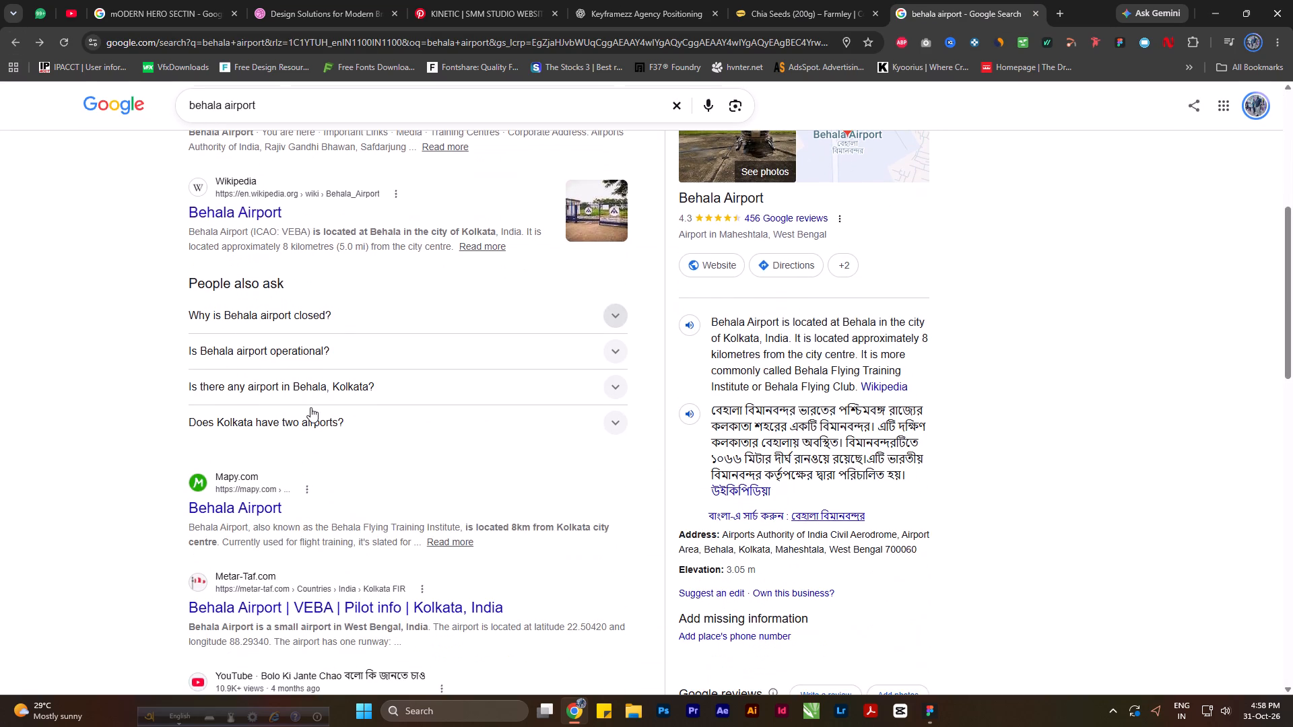
pyautogui.scroll(6, 310, 407)
pyautogui.click(286, 158)
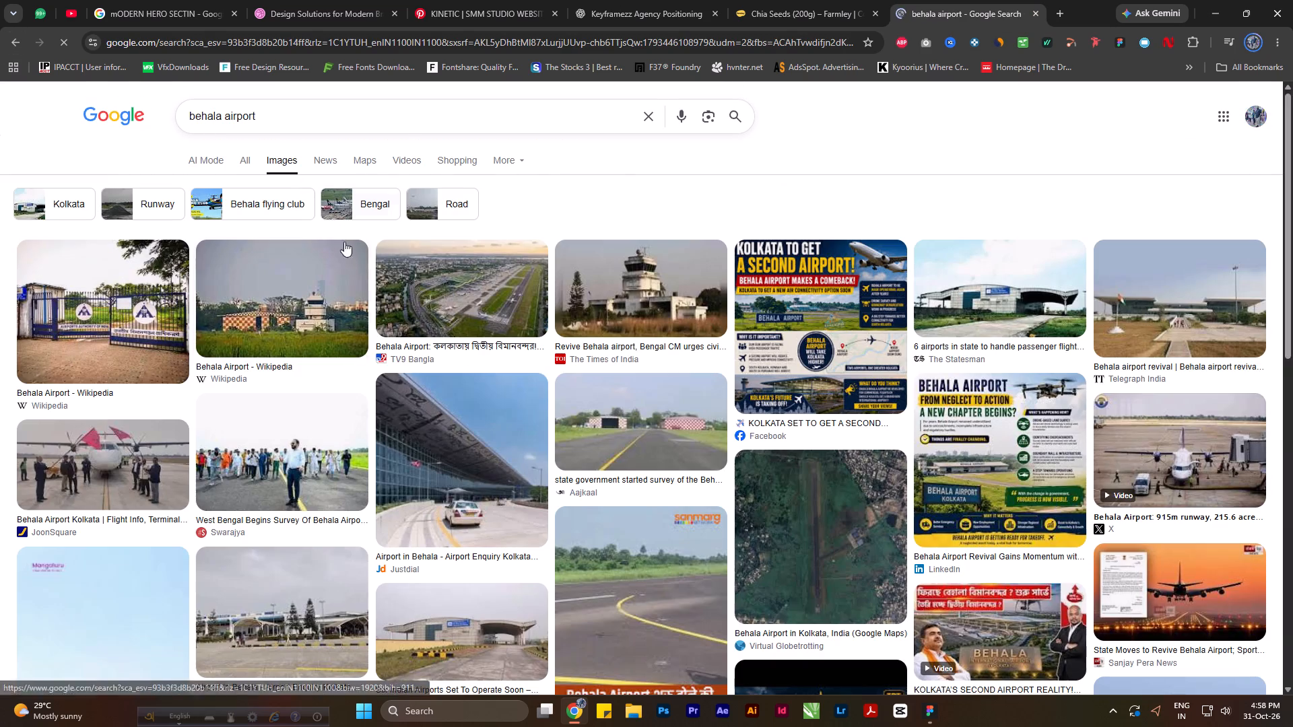
pyautogui.click(148, 325)
pyautogui.scroll(-2, 148, 325)
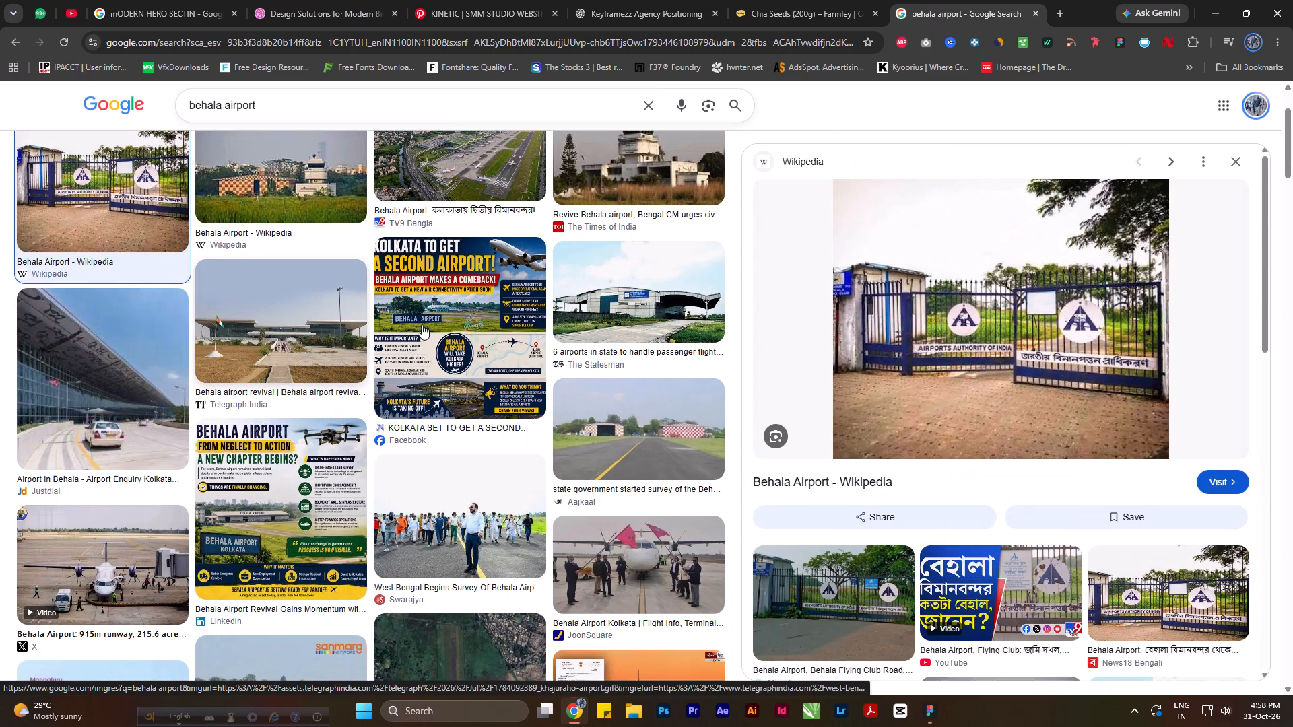
pyautogui.click(1031, 9)
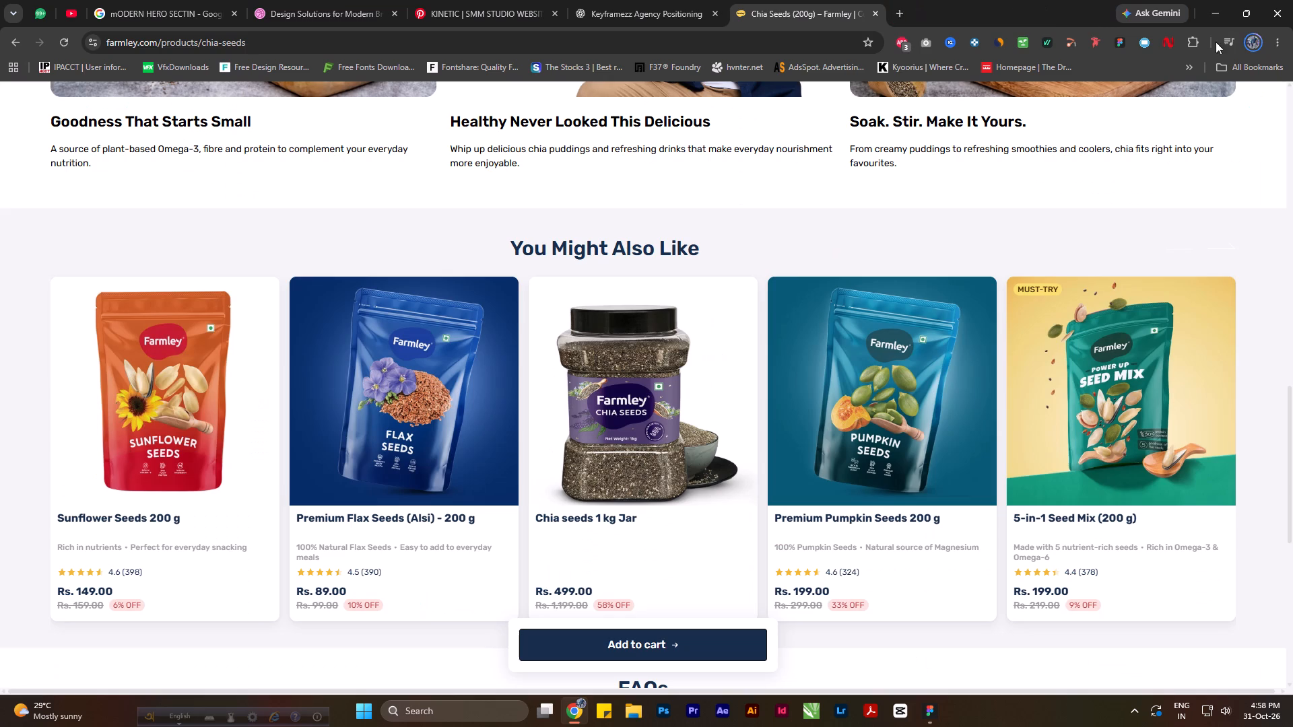
# Switch to Figma and extend the Design Studio reference image's bottom edge to a height of 1226.
pyautogui.click(1216, 10)
pyautogui.keyDown('ctrl'); pyautogui.scroll(7, 958, 219); pyautogui.keyUp('ctrl')
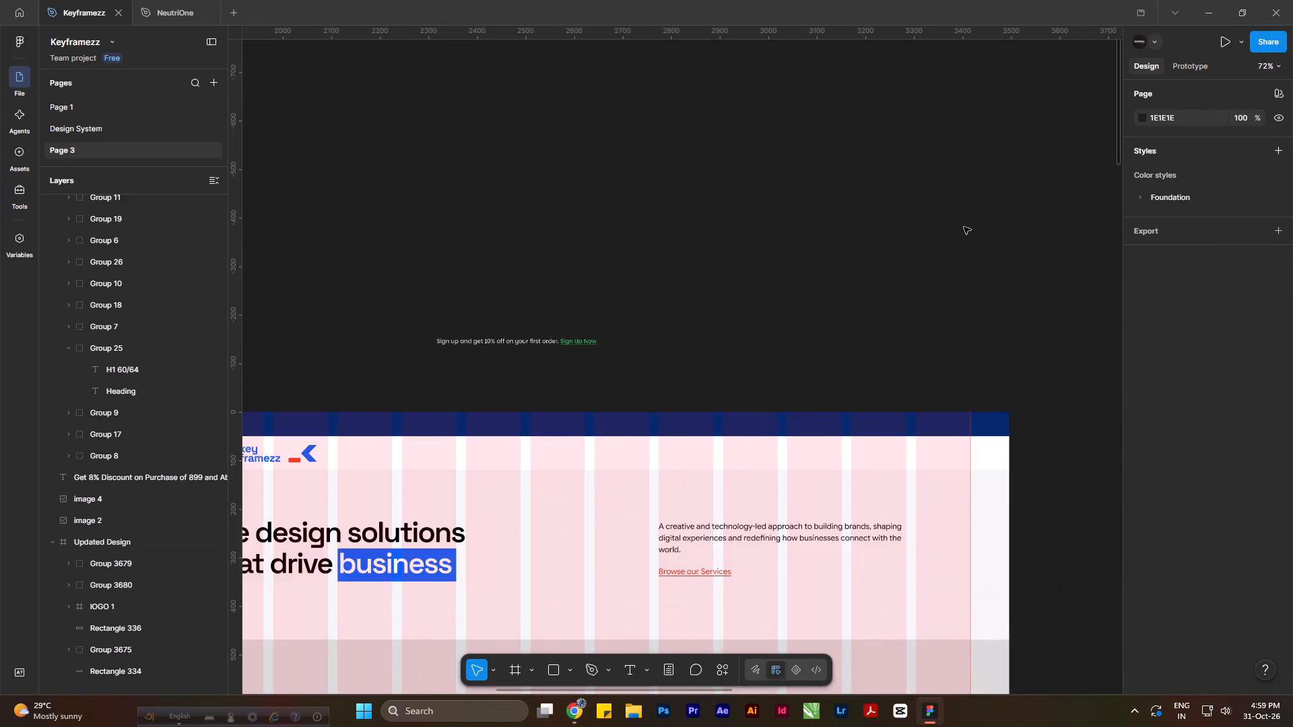
pyautogui.keyDown('ctrl'); pyautogui.scroll(-6, 772, 135); pyautogui.keyUp('ctrl')
pyautogui.keyDown('ctrl'); pyautogui.scroll(4, 628, 491); pyautogui.keyUp('ctrl')
pyautogui.scroll(-3, 678, 353)
pyautogui.keyDown('ctrl'); pyautogui.scroll(-3, 709, 359); pyautogui.keyUp('ctrl')
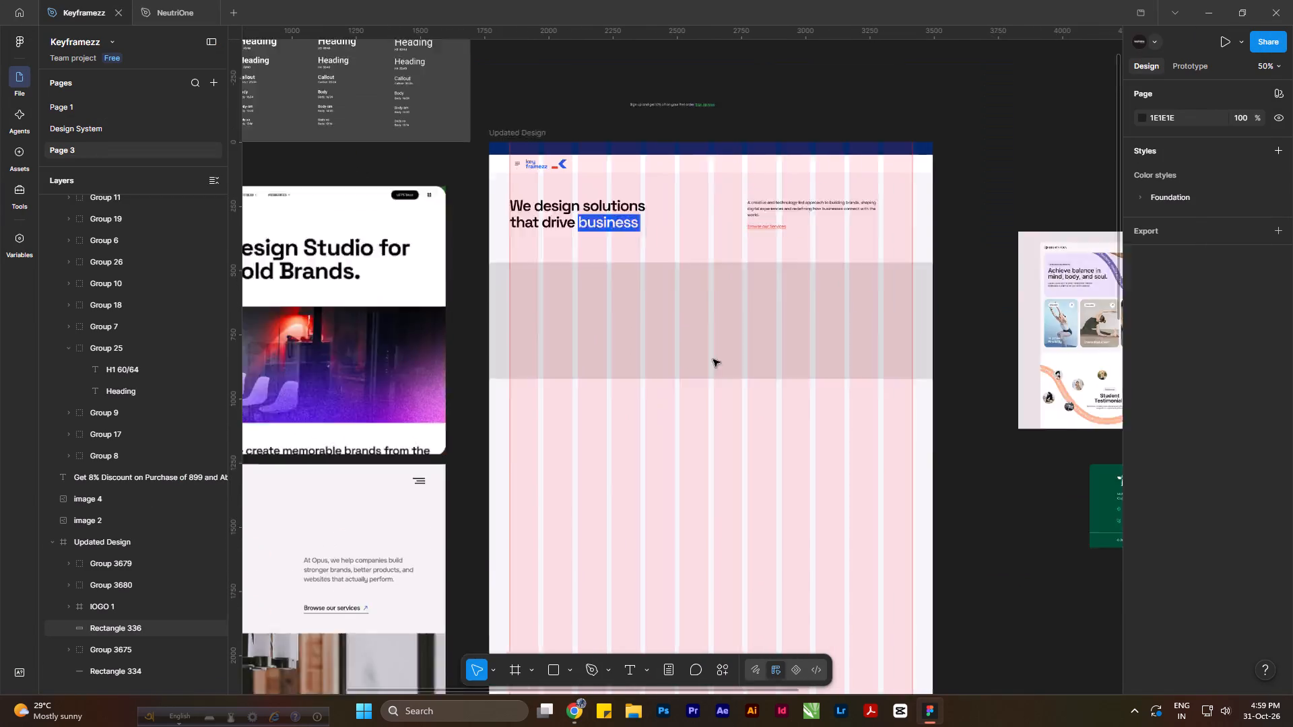
pyautogui.keyDown('ctrl'); pyautogui.scroll(-2, 713, 359); pyautogui.keyUp('ctrl')
pyautogui.keyDown('ctrl'); pyautogui.scroll(-4, 809, 345); pyautogui.keyUp('ctrl')
pyautogui.keyDown('ctrl'); pyautogui.scroll(6, 525, 390); pyautogui.keyUp('ctrl')
pyautogui.click(531, 390)
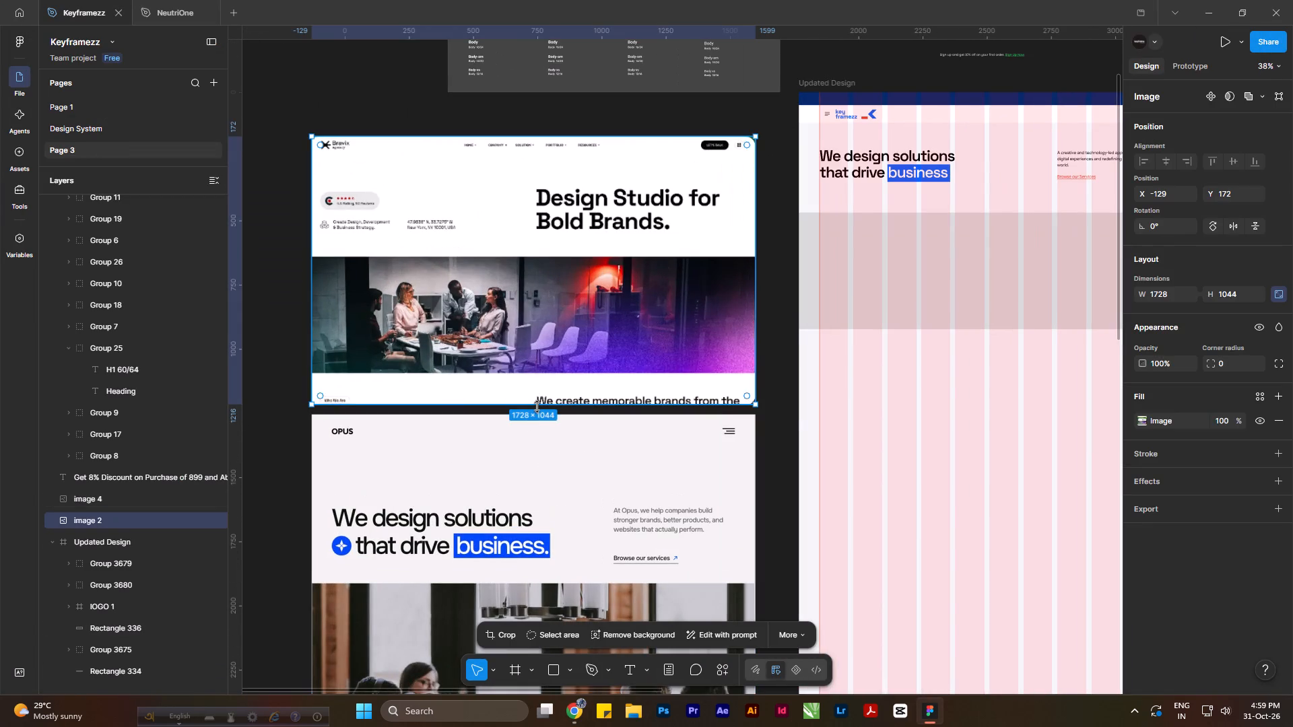
pyautogui.keyDown('ctrl'); pyautogui.moveTo(537, 407); pyautogui.dragTo(522, 524); pyautogui.keyUp('ctrl')
pyautogui.keyDown('ctrl'); pyautogui.scroll(-6, 562, 342); pyautogui.keyUp('ctrl')
# Reposition the OPUS reference image directly beneath the extended Design Studio image, at Y 1398.
pyautogui.moveTo(572, 459); pyautogui.dragTo(571, 560)
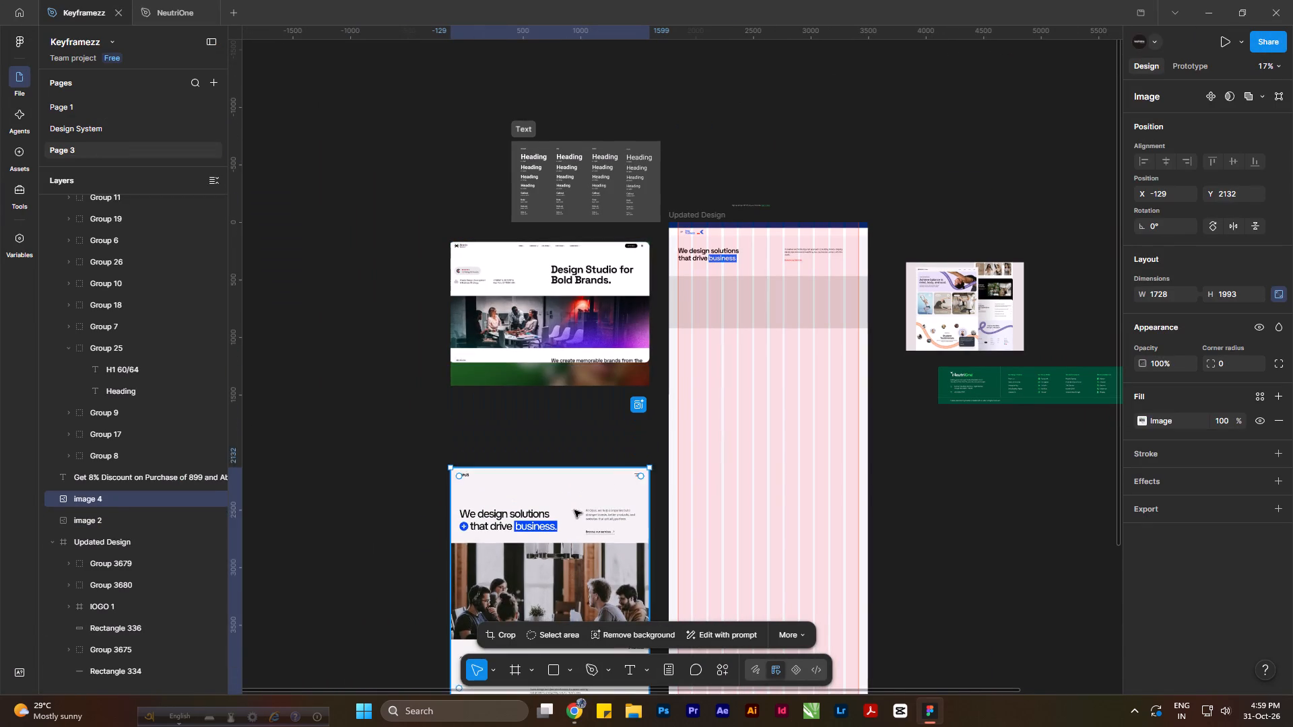
pyautogui.click(582, 386)
pyautogui.keyDown('ctrl'); pyautogui.moveTo(590, 413); pyautogui.dragTo(593, 383); pyautogui.keyUp('ctrl')
pyautogui.scroll(7, 565, 357)
pyautogui.keyDown('ctrl'); pyautogui.scroll(-1, 603, 278); pyautogui.keyUp('ctrl')
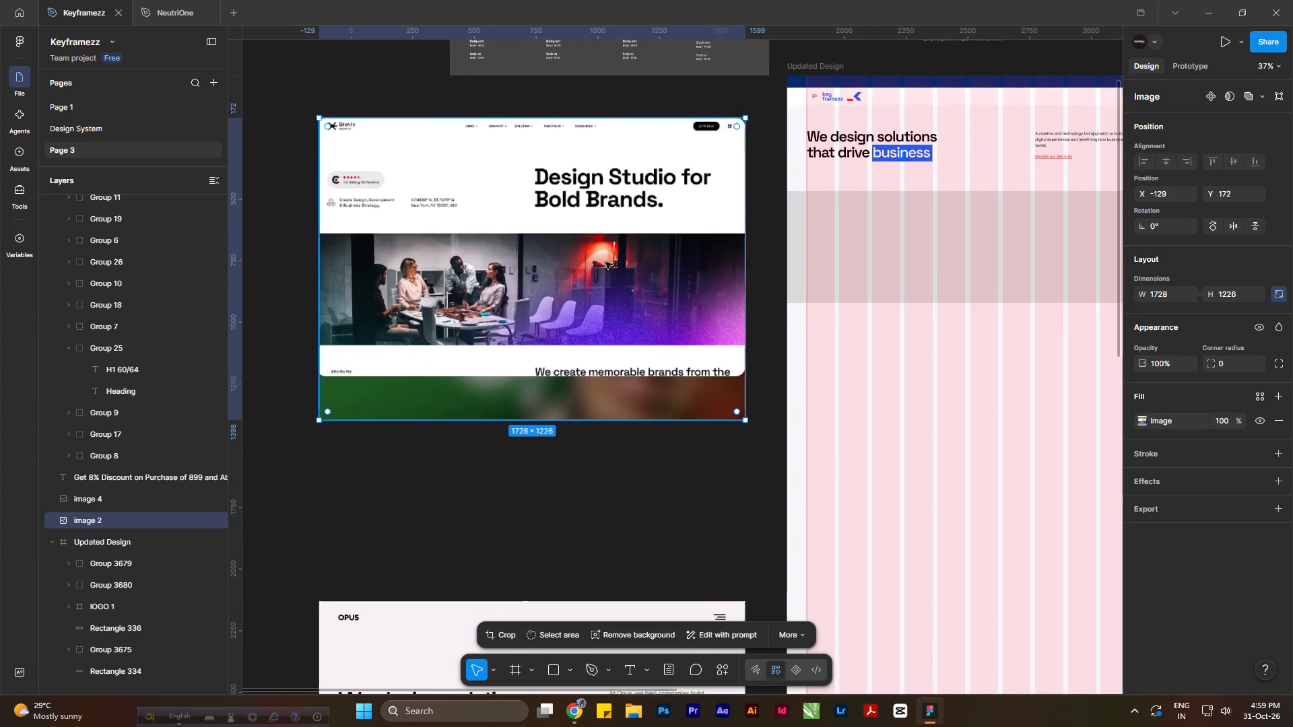
pyautogui.keyDown('ctrl'); pyautogui.scroll(-4, 595, 244); pyautogui.keyUp('ctrl')
pyautogui.keyDown('ctrl'); pyautogui.scroll(5, 547, 270); pyautogui.keyUp('ctrl')
pyautogui.keyDown('ctrl'); pyautogui.scroll(-3, 568, 362); pyautogui.keyUp('ctrl')
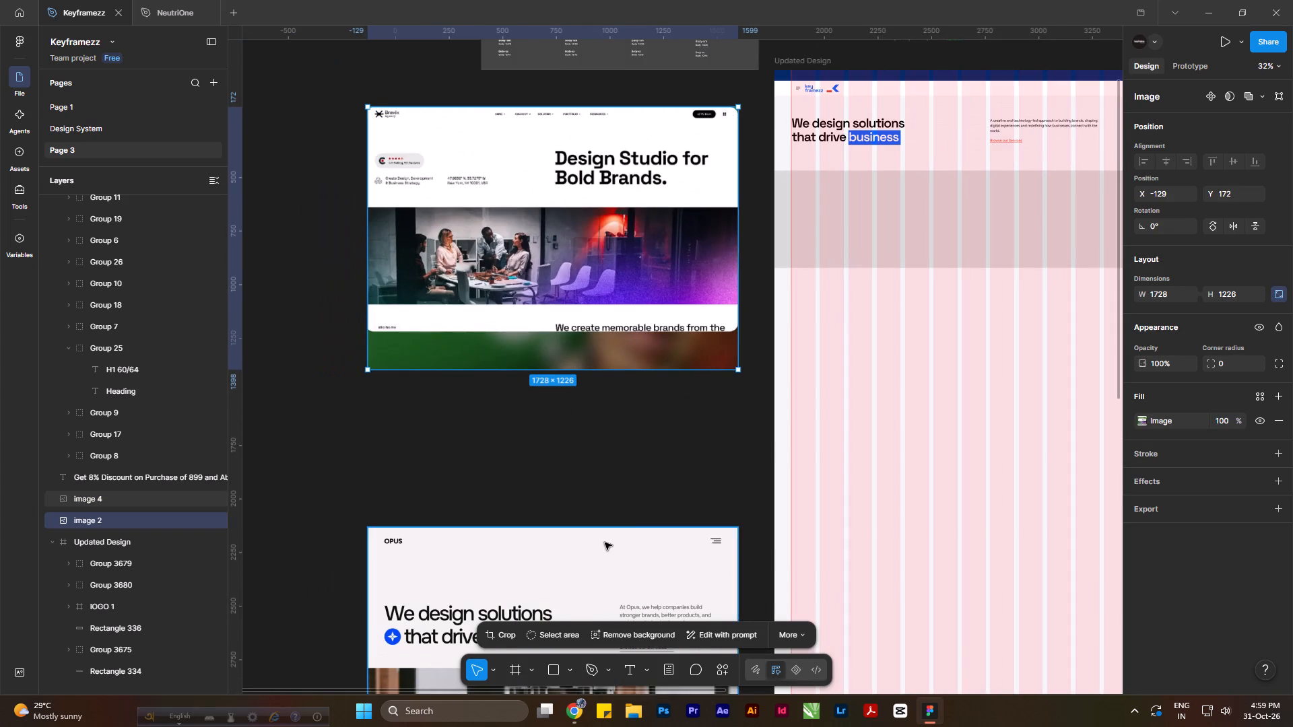
pyautogui.moveTo(605, 545); pyautogui.dragTo(618, 390)
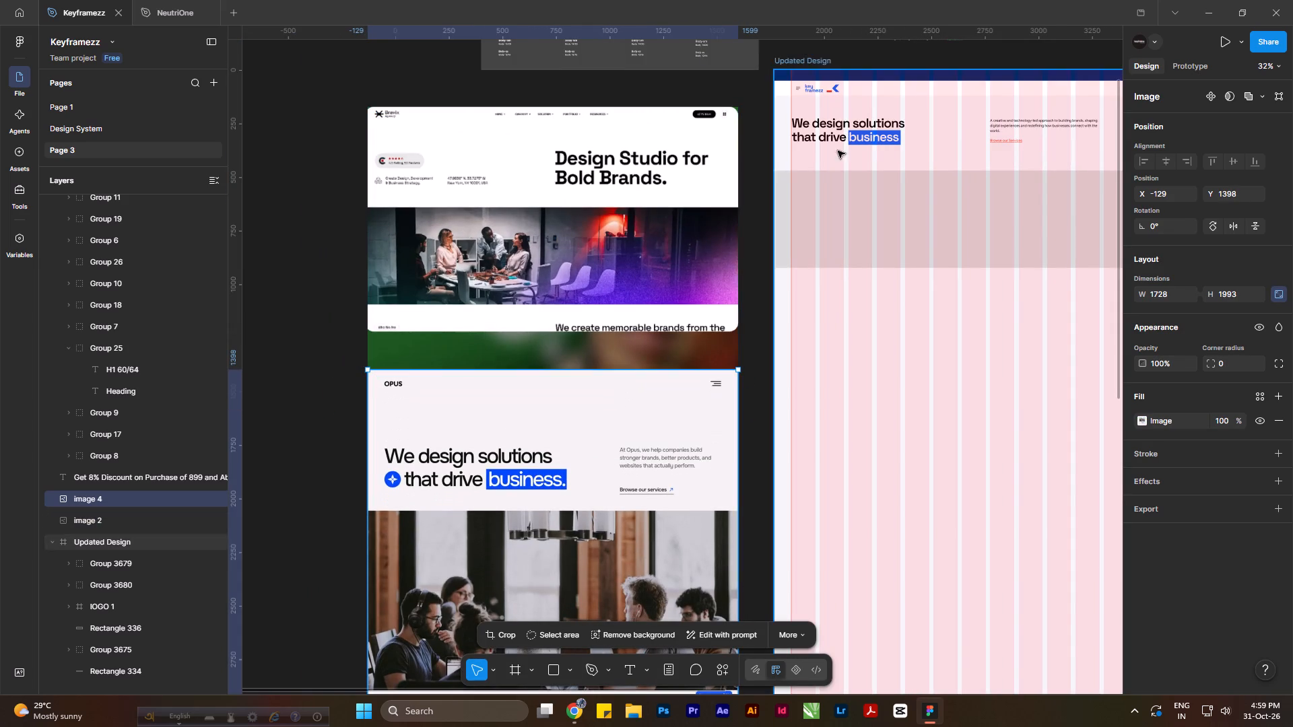
# Duplicate the Updated Design hero headline group into the empty area below it, at X 1848, Y 1067.
pyautogui.keyDown('ctrl'); pyautogui.scroll(5, 857, 128); pyautogui.keyUp('ctrl')
pyautogui.keyDown('alt'); pyautogui.moveTo(832, 127); pyautogui.dragTo(554, 339); pyautogui.keyUp('alt')
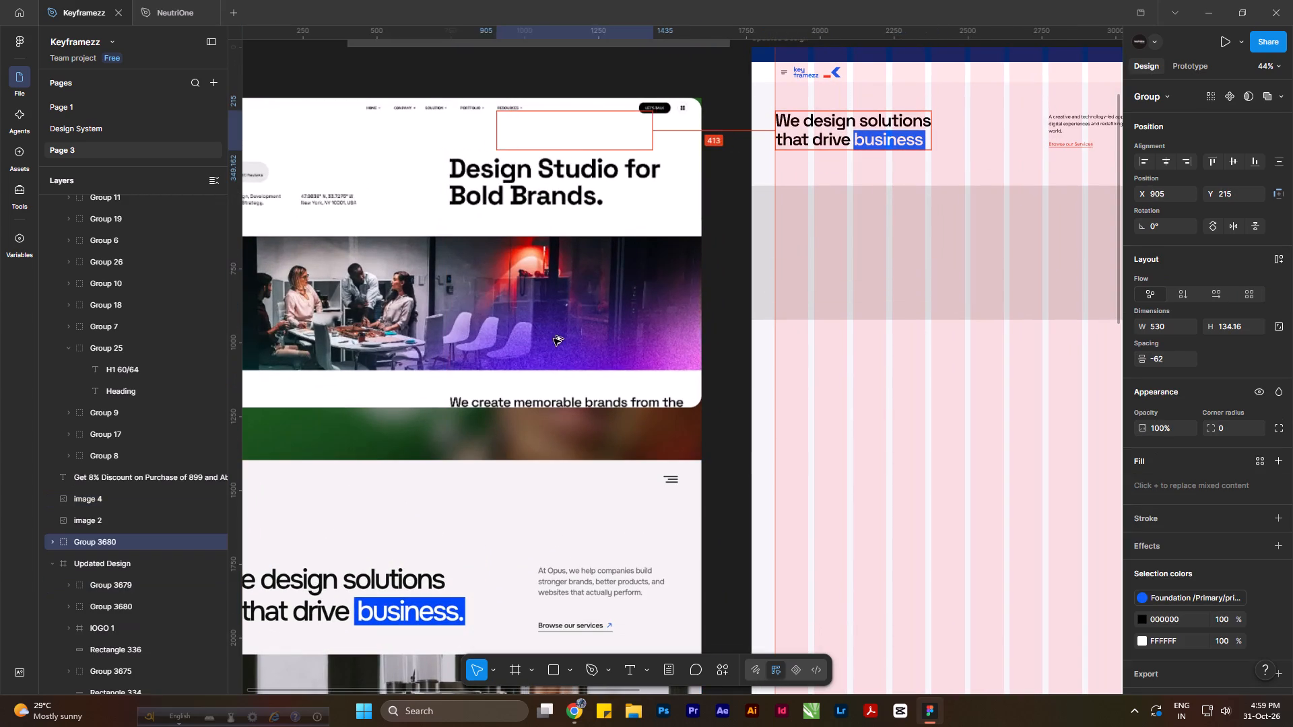
pyautogui.keyDown('alt'); pyautogui.moveTo(554, 339); pyautogui.dragTo(685, 378); pyautogui.keyUp('alt')
# Ungroup the duplicated headline through both nested groups to separate its text from the blue highlight rectangle.
pyautogui.rightClick(838, 383)
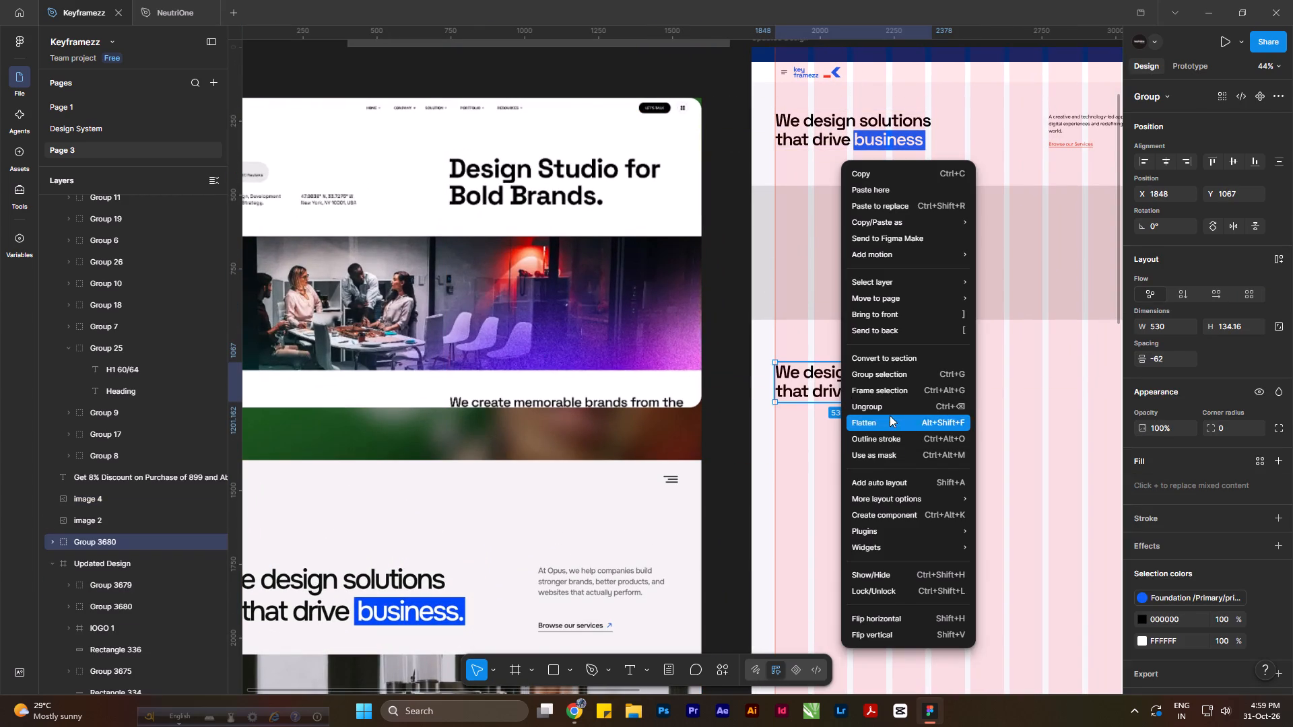
pyautogui.click(890, 411)
pyautogui.click(849, 456)
pyautogui.moveTo(819, 384); pyautogui.dragTo(842, 393)
pyautogui.rightClick(840, 391)
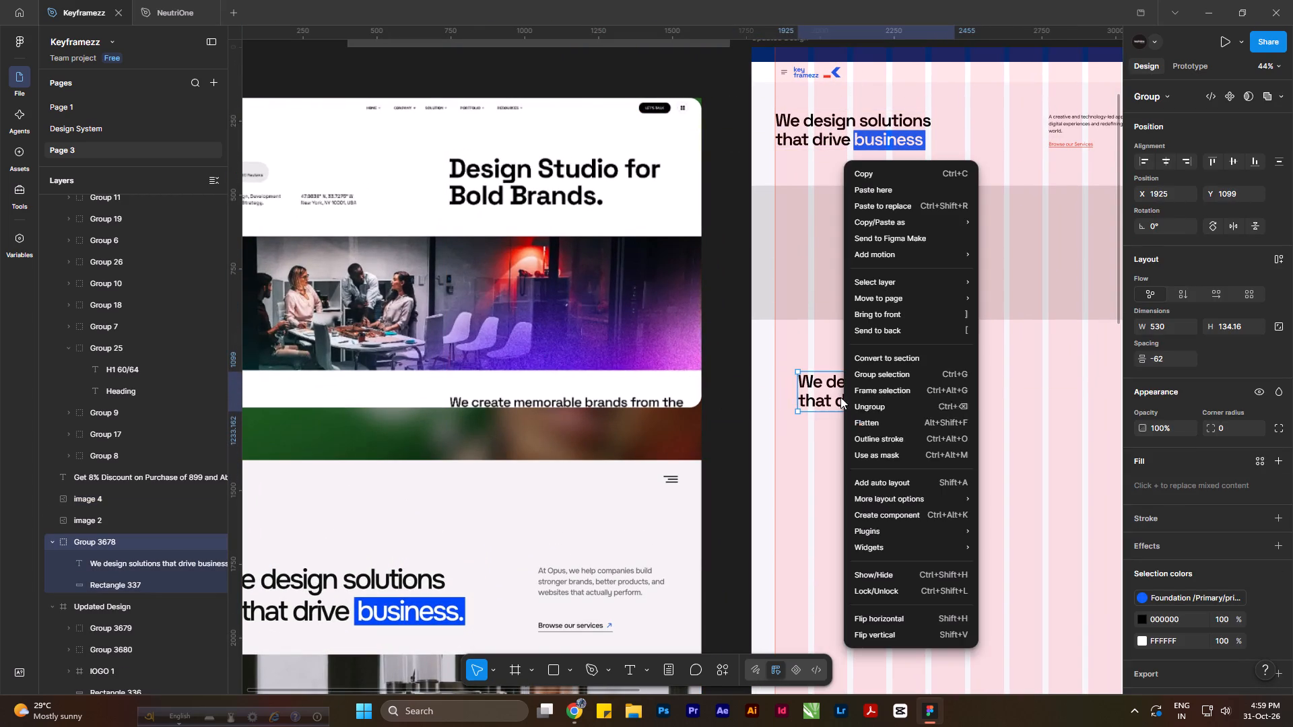
pyautogui.click(869, 406)
pyautogui.moveTo(813, 462); pyautogui.dragTo(816, 456)
pyautogui.moveTo(826, 413); pyautogui.dragTo(729, 436)
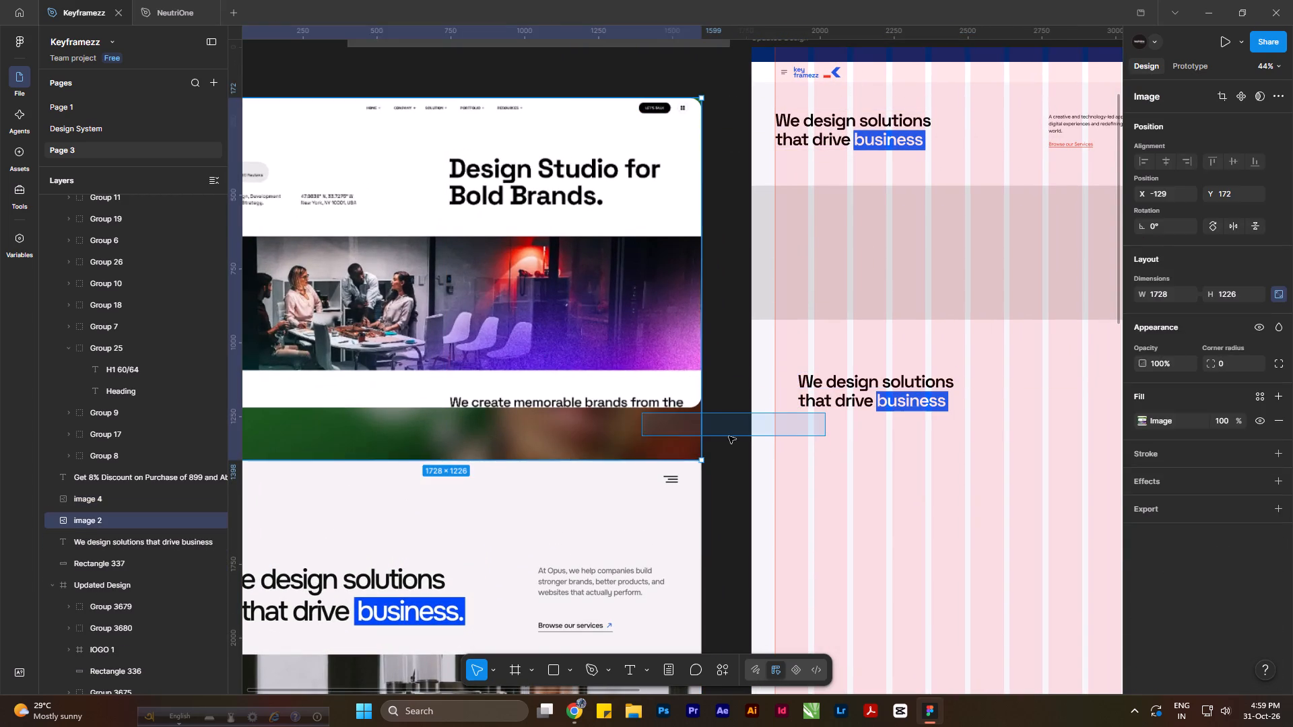
pyautogui.moveTo(729, 436); pyautogui.dragTo(844, 433)
# Move the copied headline text over the Design Studio image's "We create memorable brands" line, in front of all layers, at X 745, Y 1173.
pyautogui.moveTo(843, 399); pyautogui.dragTo(521, 411)
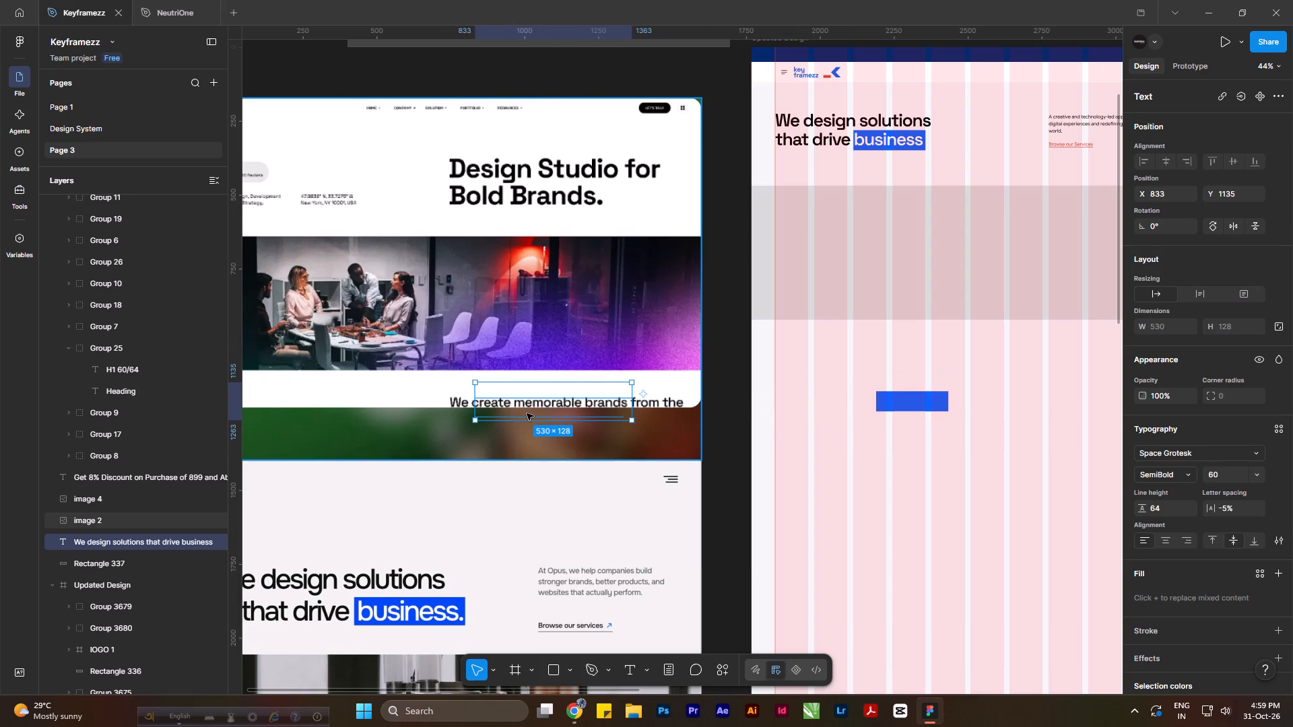
pyautogui.hotkey('ctrl', 'shift', ']')
pyautogui.keyDown('ctrl'); pyautogui.keyDown('alt'); pyautogui.scroll(7, 527, 413); pyautogui.keyUp('alt'); pyautogui.keyUp('ctrl')
pyautogui.moveTo(650, 356); pyautogui.dragTo(595, 377)
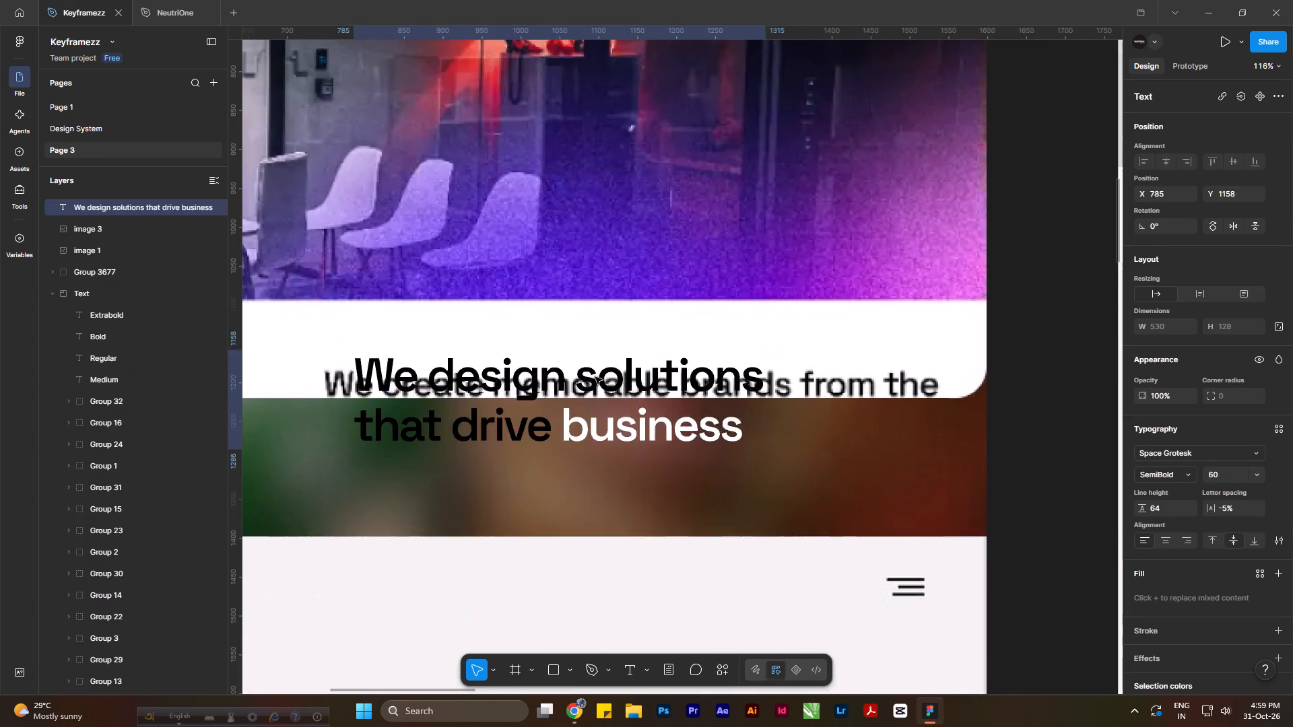
pyautogui.moveTo(595, 377); pyautogui.dragTo(581, 386)
# Widen the copied headline's text box to 792 and set its font size to 48.
pyautogui.moveTo(735, 402); pyautogui.dragTo(736, 402)
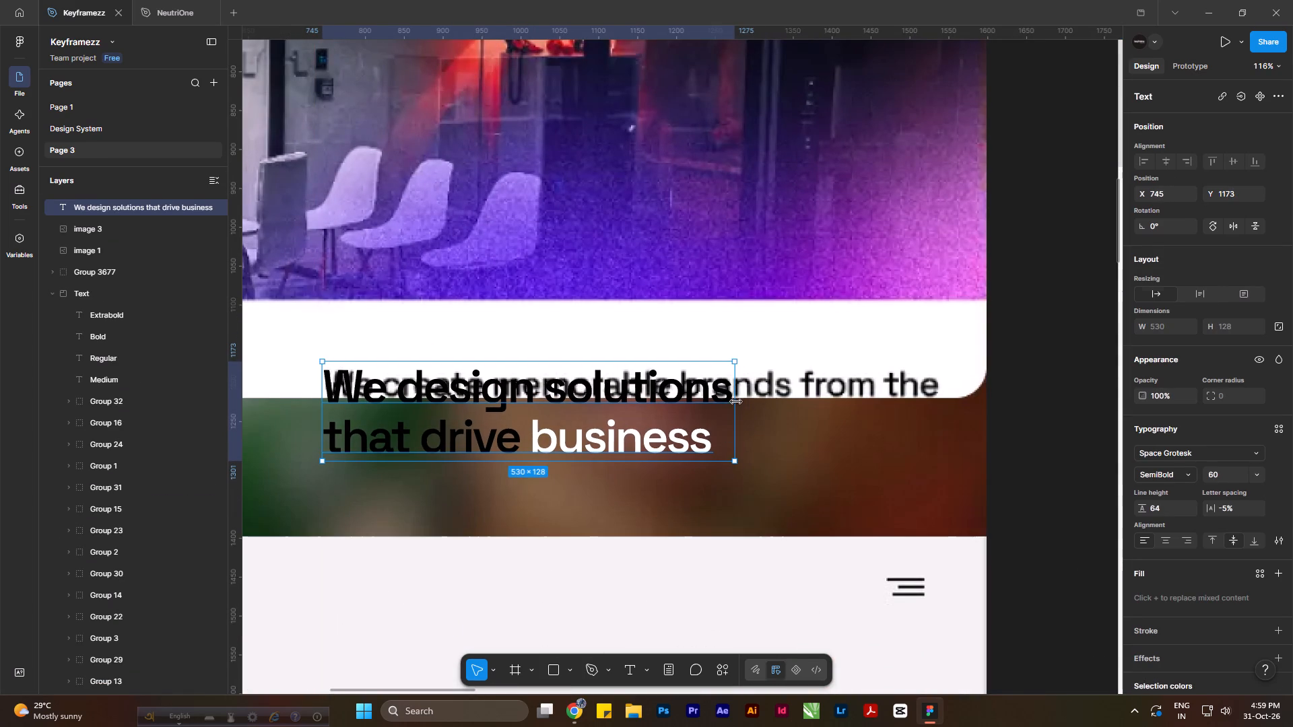
pyautogui.moveTo(736, 402); pyautogui.dragTo(939, 403)
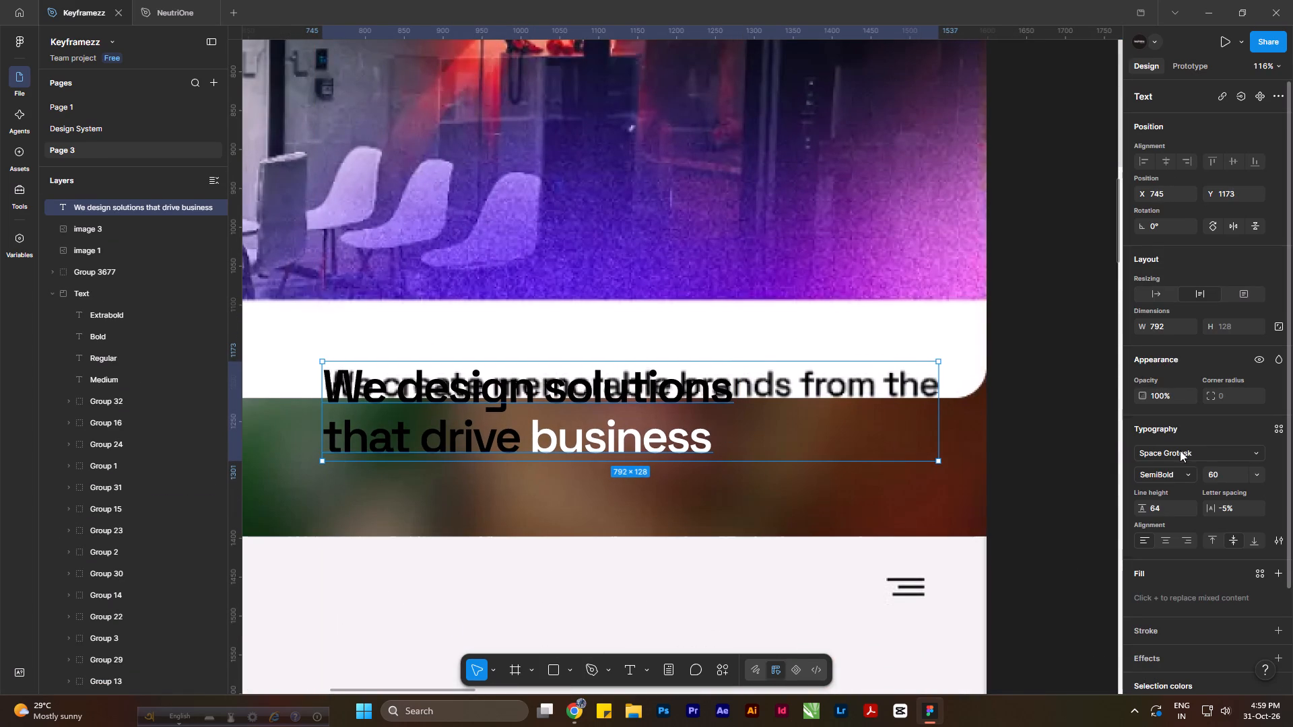
pyautogui.click(1257, 477)
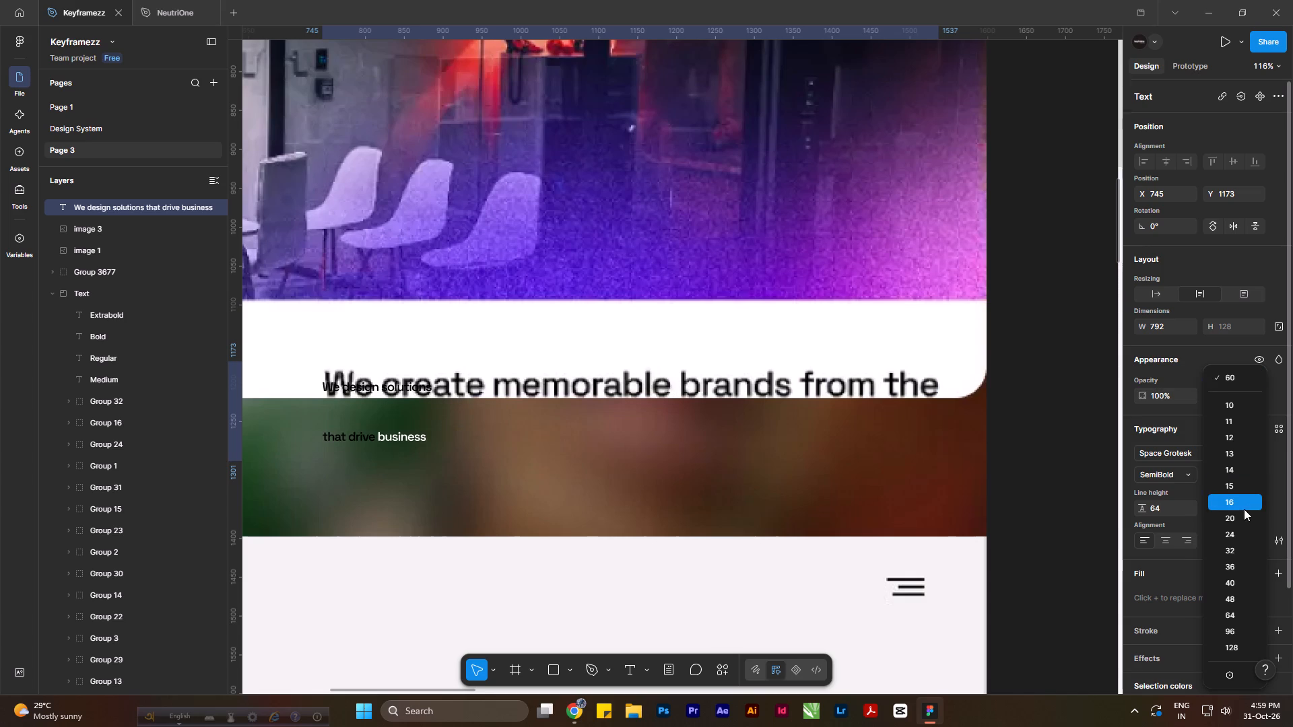
pyautogui.click(1236, 599)
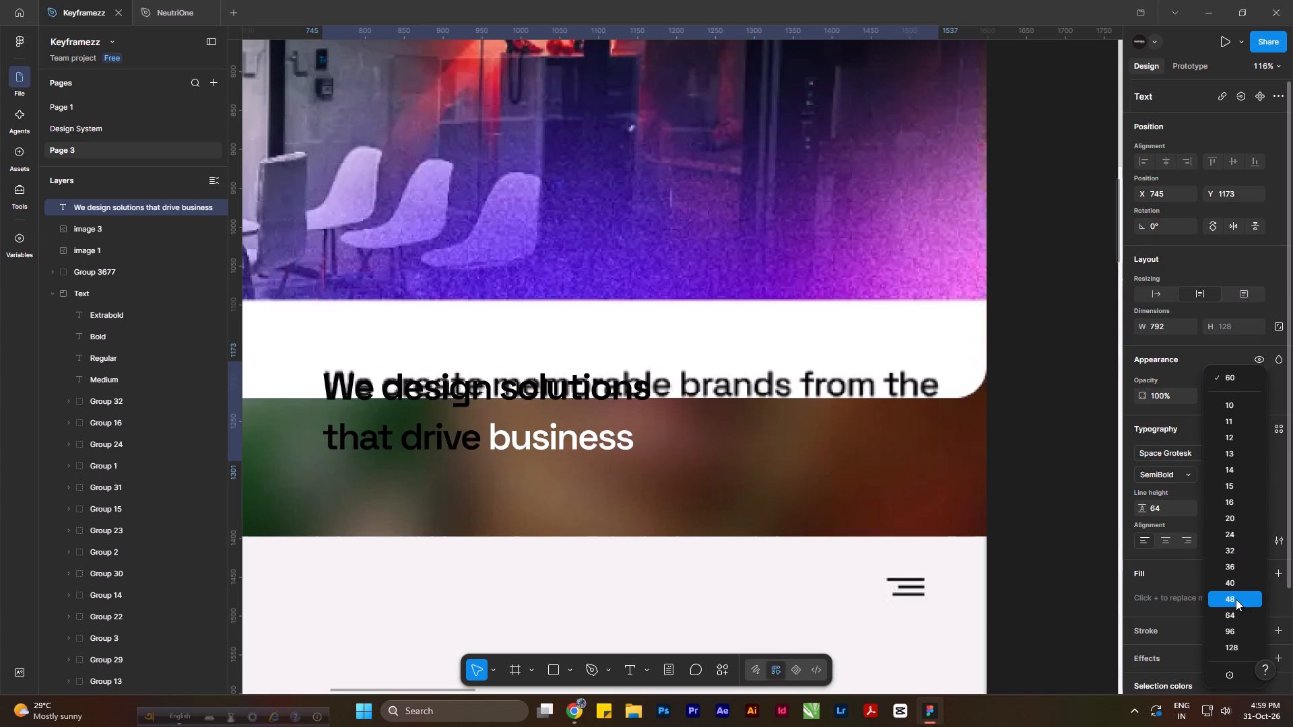
# Set the line height of the copied headline over the Design Studio image to 52.
pyautogui.keyDown('ctrl'); pyautogui.scroll(-20, 750, 490); pyautogui.keyUp('ctrl')
pyautogui.keyDown('ctrl'); pyautogui.scroll(-5, 750, 490); pyautogui.keyUp('ctrl')
pyautogui.keyDown('ctrl'); pyautogui.scroll(7, 715, 209); pyautogui.keyUp('ctrl')
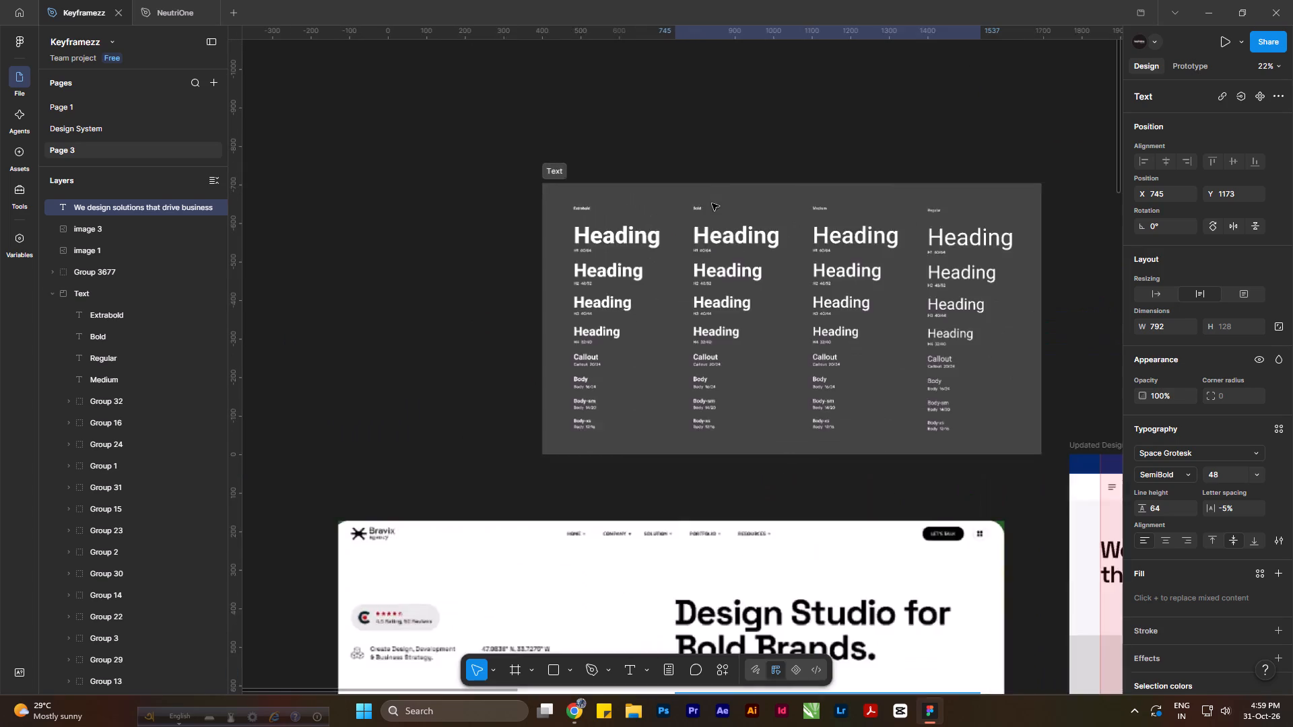
pyautogui.keyDown('ctrl'); pyautogui.scroll(9, 712, 203); pyautogui.keyUp('ctrl')
pyautogui.keyDown('ctrl'); pyautogui.scroll(-20, 445, 190); pyautogui.keyUp('ctrl')
pyautogui.keyDown('ctrl'); pyautogui.scroll(-5, 445, 190); pyautogui.keyUp('ctrl')
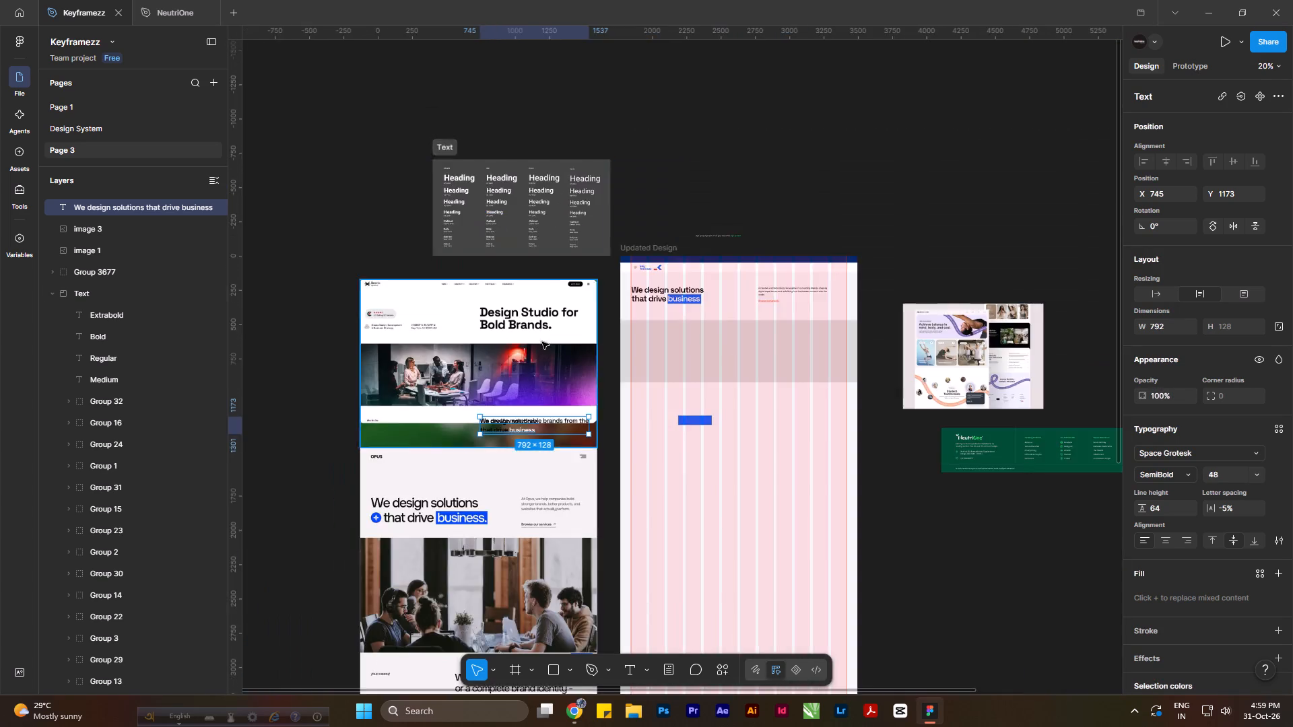
pyautogui.keyDown('ctrl'); pyautogui.scroll(9, 532, 400); pyautogui.keyUp('ctrl')
pyautogui.click(1166, 511)
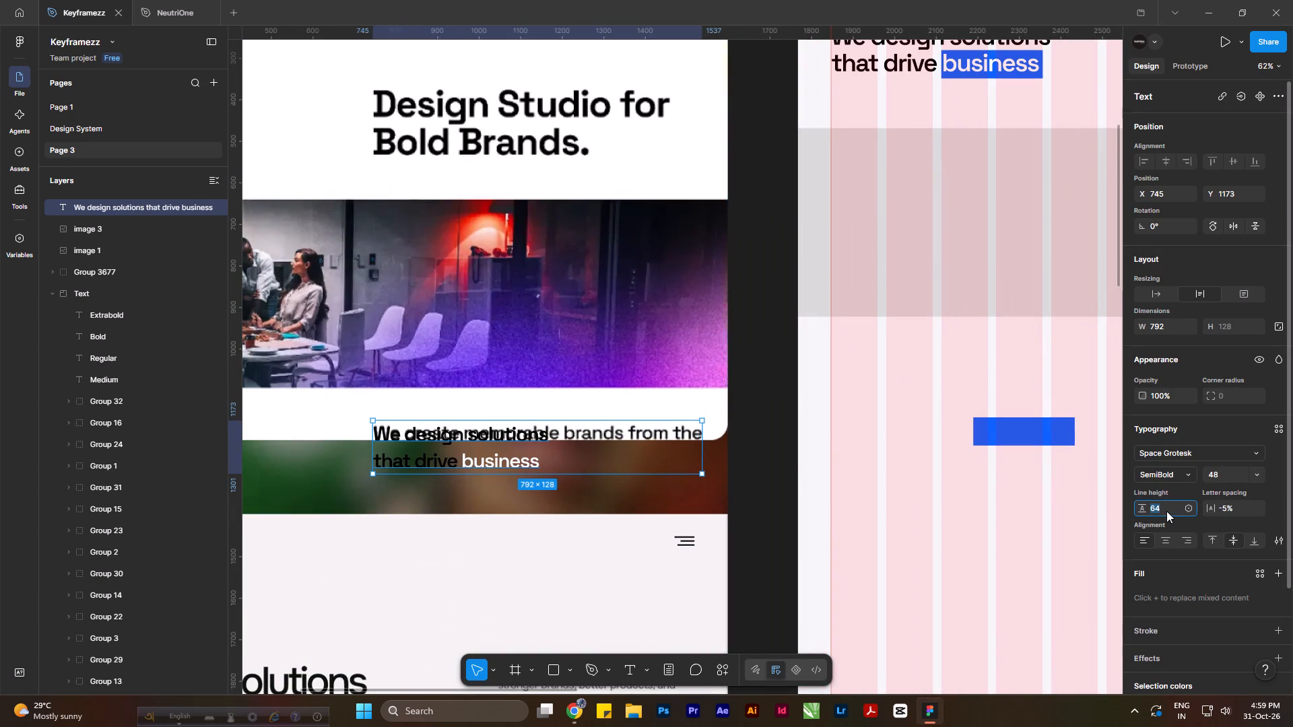
pyautogui.write('52')
pyautogui.press('Return')
# Move the copied headline into the Updated Design frame at X 1006, Y 1028, and narrow its text box to 642.
pyautogui.keyDown('ctrl'); pyautogui.scroll(-6, 228, 430); pyautogui.keyUp('ctrl')
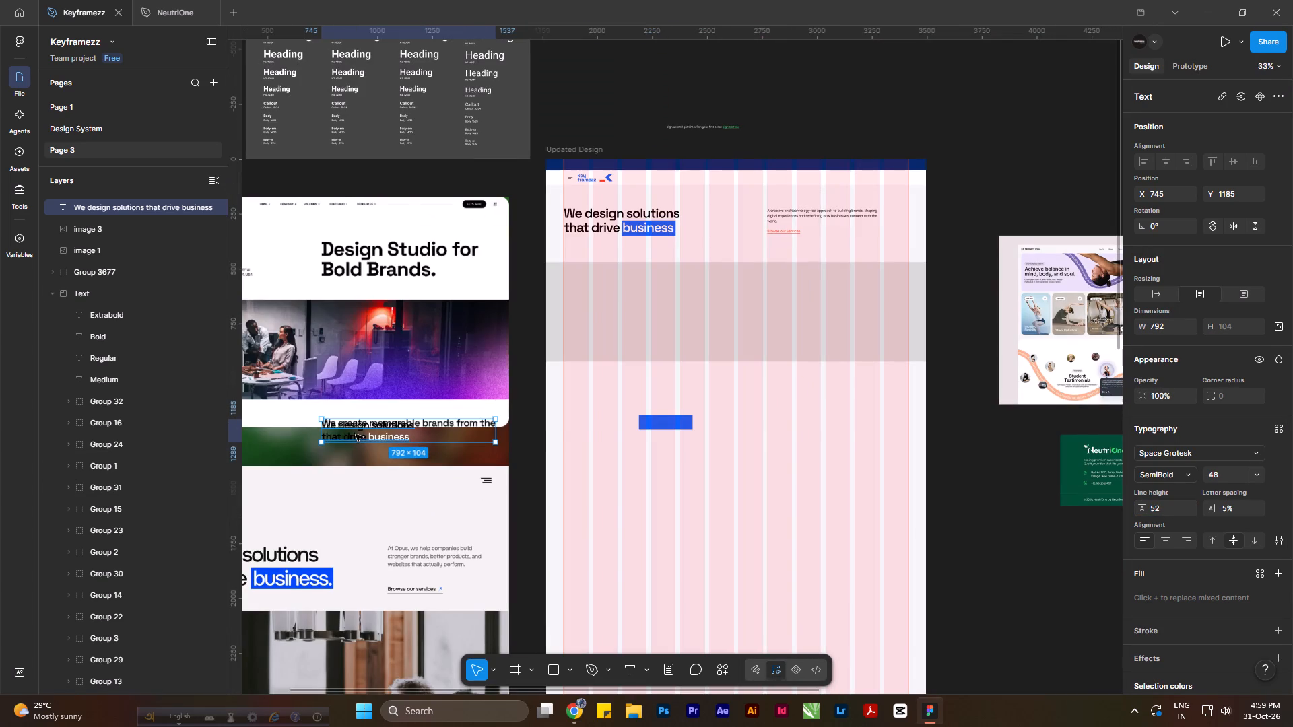
pyautogui.moveTo(354, 433); pyautogui.dragTo(797, 399)
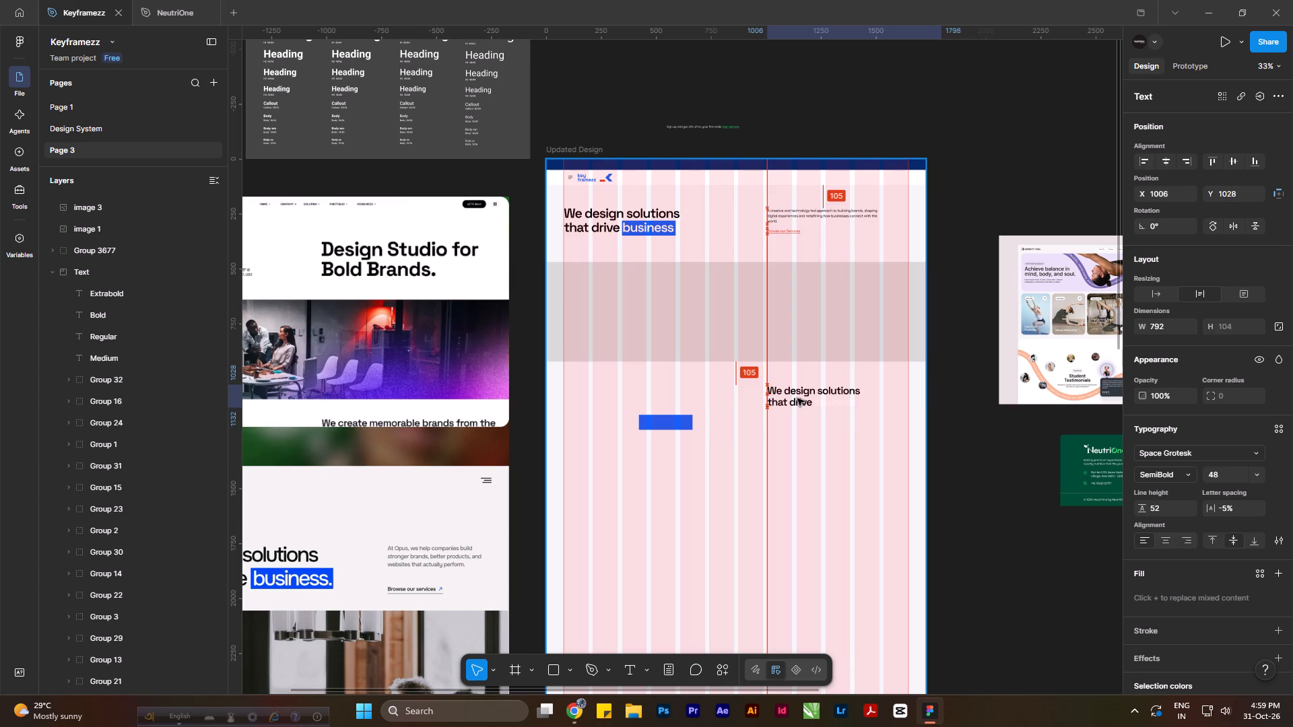
pyautogui.moveTo(797, 399); pyautogui.dragTo(797, 398)
pyautogui.moveTo(682, 404); pyautogui.dragTo(647, 459)
pyautogui.click(865, 401)
pyautogui.click(836, 384)
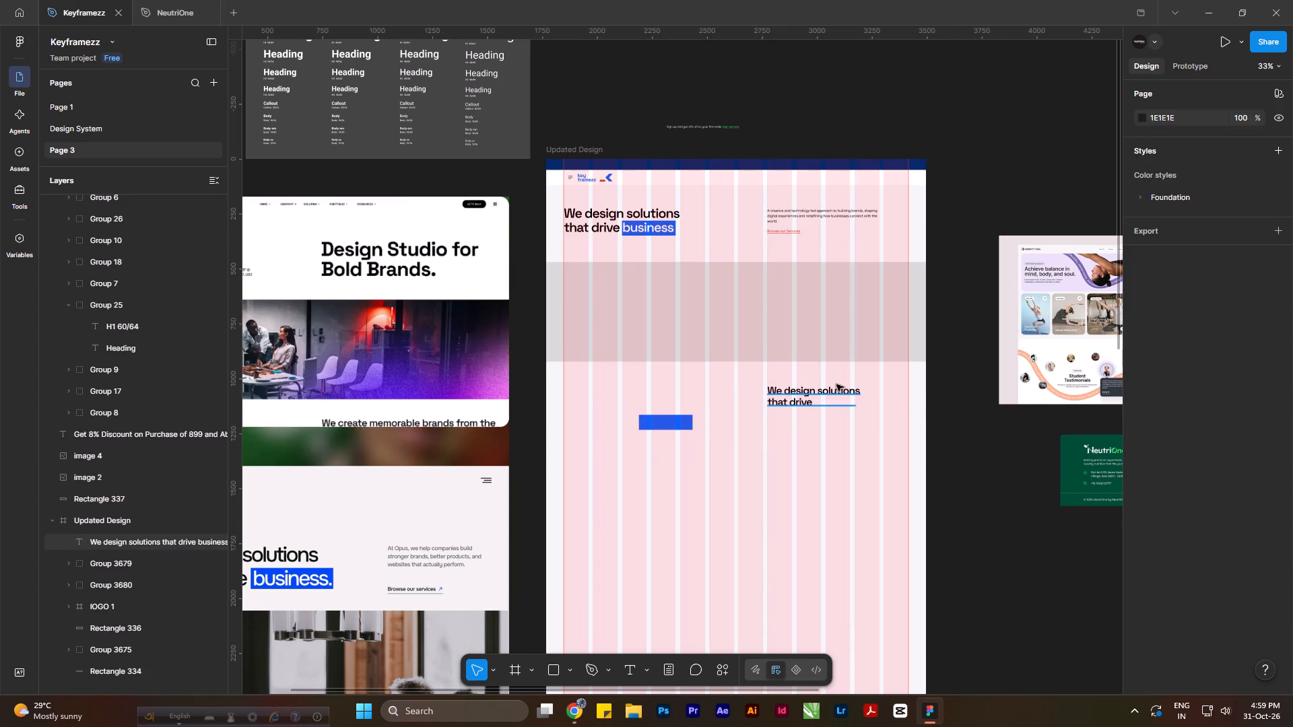
pyautogui.moveTo(942, 399); pyautogui.dragTo(908, 396)
# Delete the leftover blue highlight rectangle from the area below the grey band in Updated Design.
pyautogui.click(653, 418)
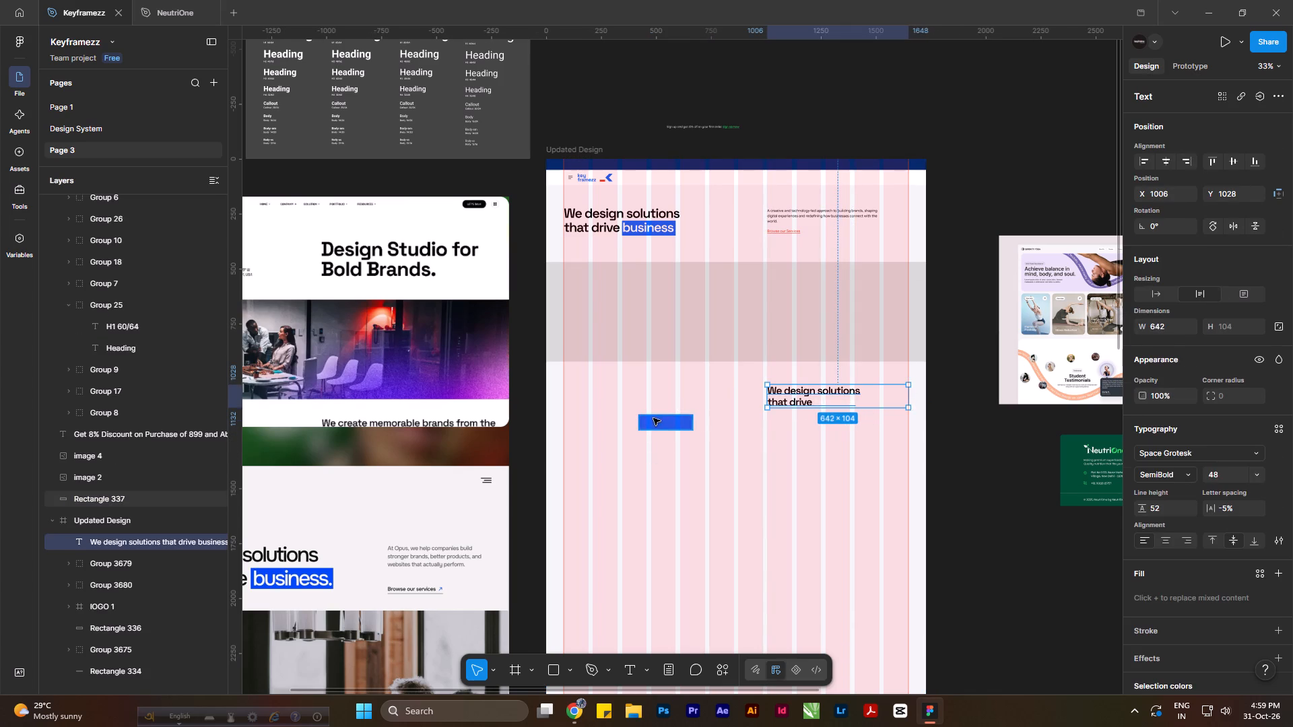
pyautogui.press('Delete')
# Switch to Chrome and open the enlarged website animation in the Dribbble shot "Design Solutions for Modern Brands".
pyautogui.click(568, 711)
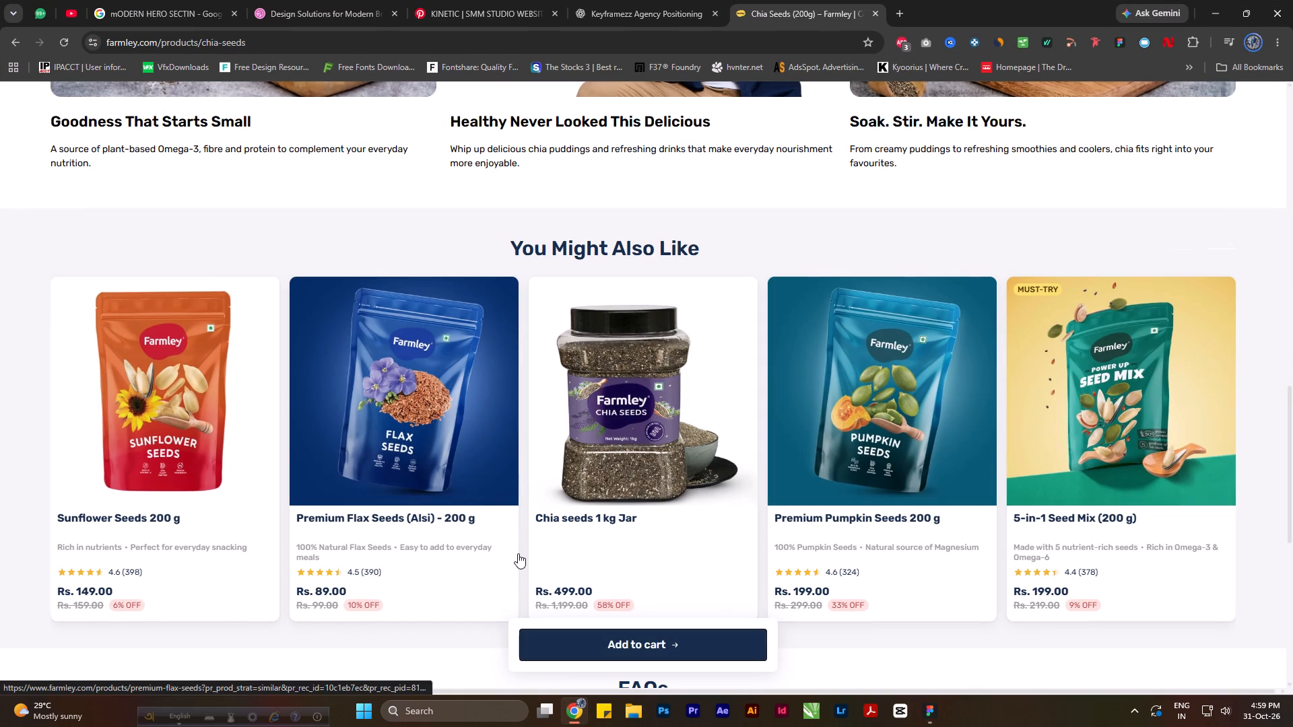
pyautogui.click(624, 0)
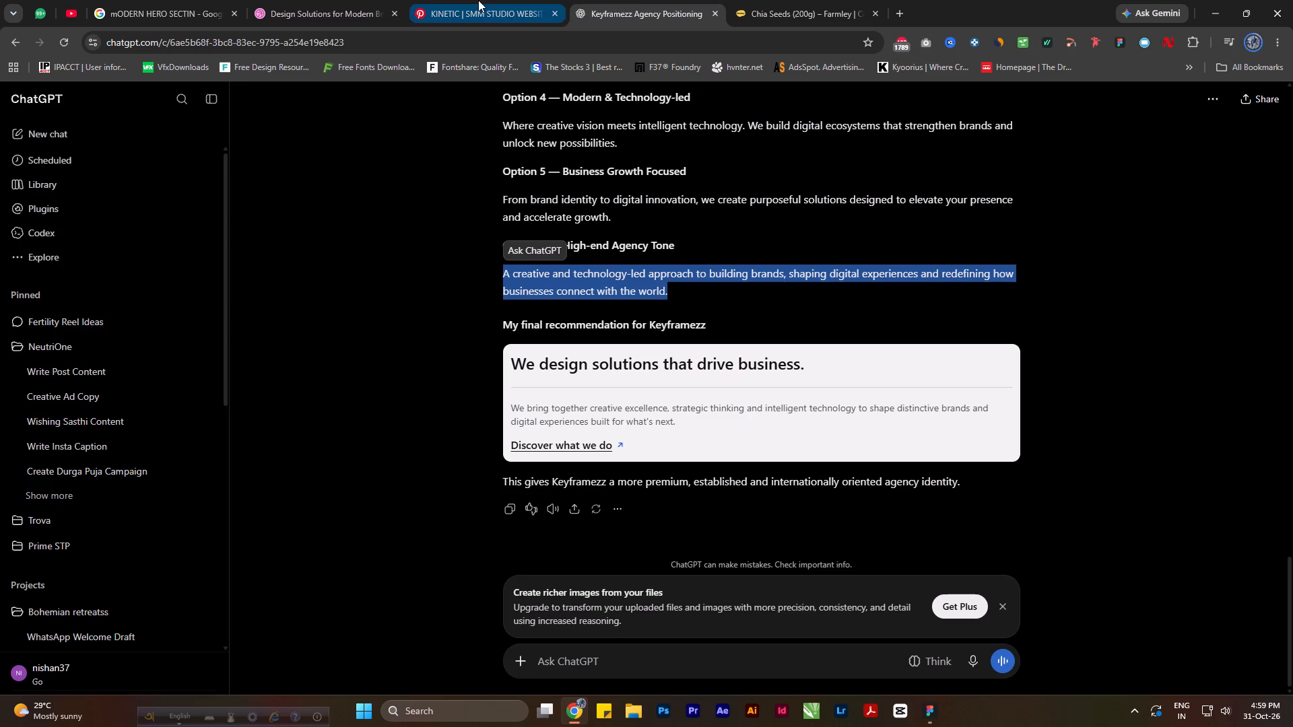
pyautogui.click(478, 0)
pyautogui.click(362, 0)
pyautogui.click(164, 0)
pyautogui.click(280, 0)
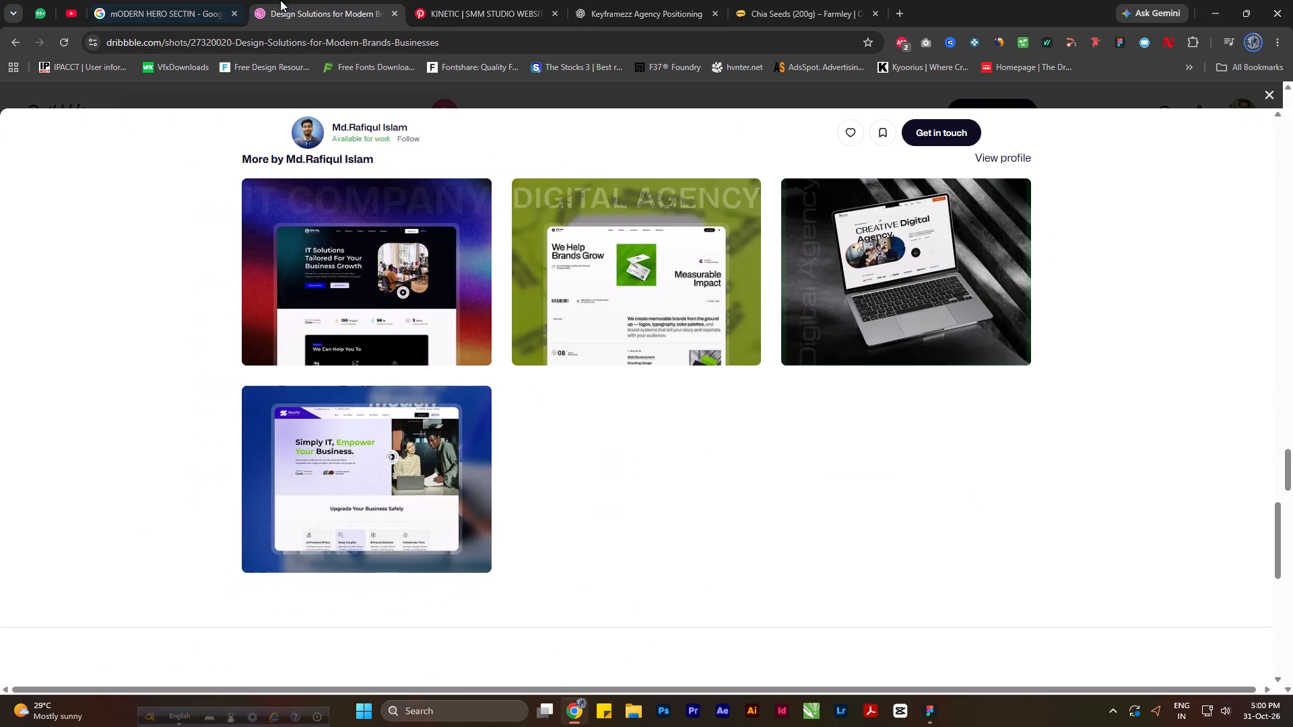
pyautogui.scroll(11, 404, 477)
pyautogui.scroll(20, 719, 462)
pyautogui.scroll(2, 719, 462)
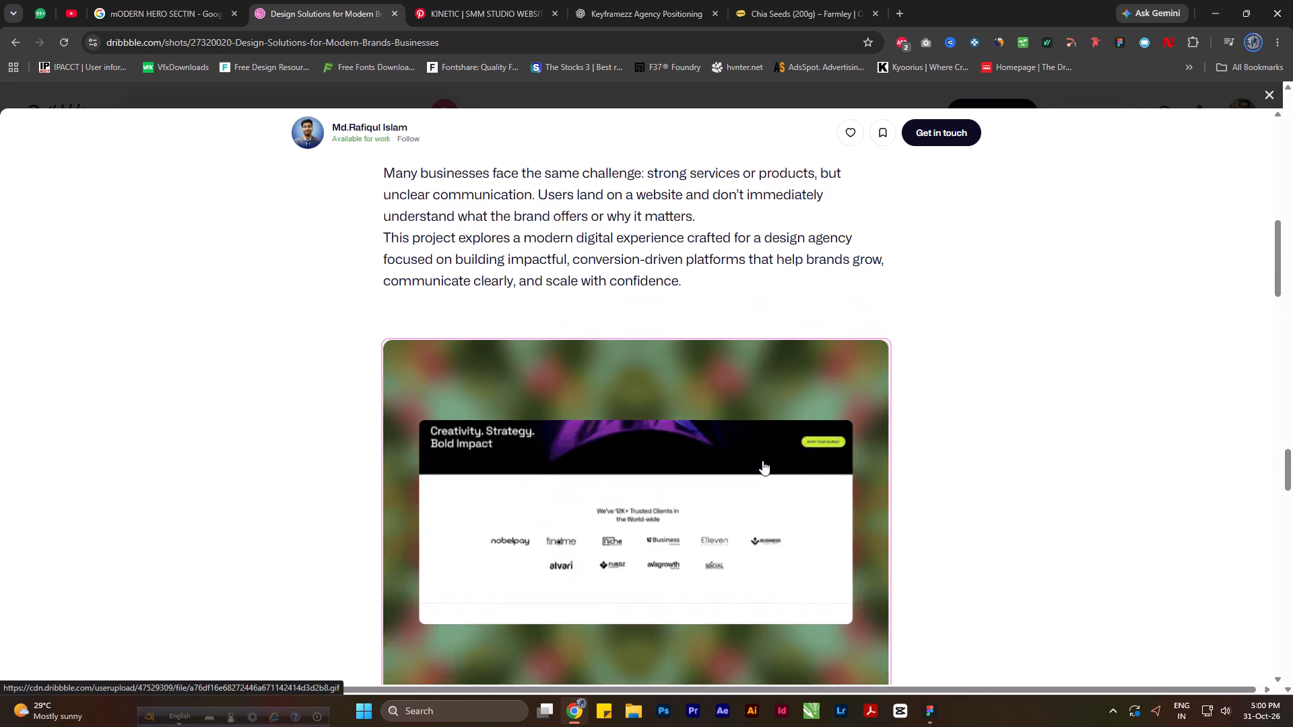
pyautogui.scroll(-1, 797, 463)
pyautogui.scroll(-4, 949, 466)
pyautogui.scroll(1, 879, 471)
pyautogui.click(562, 372)
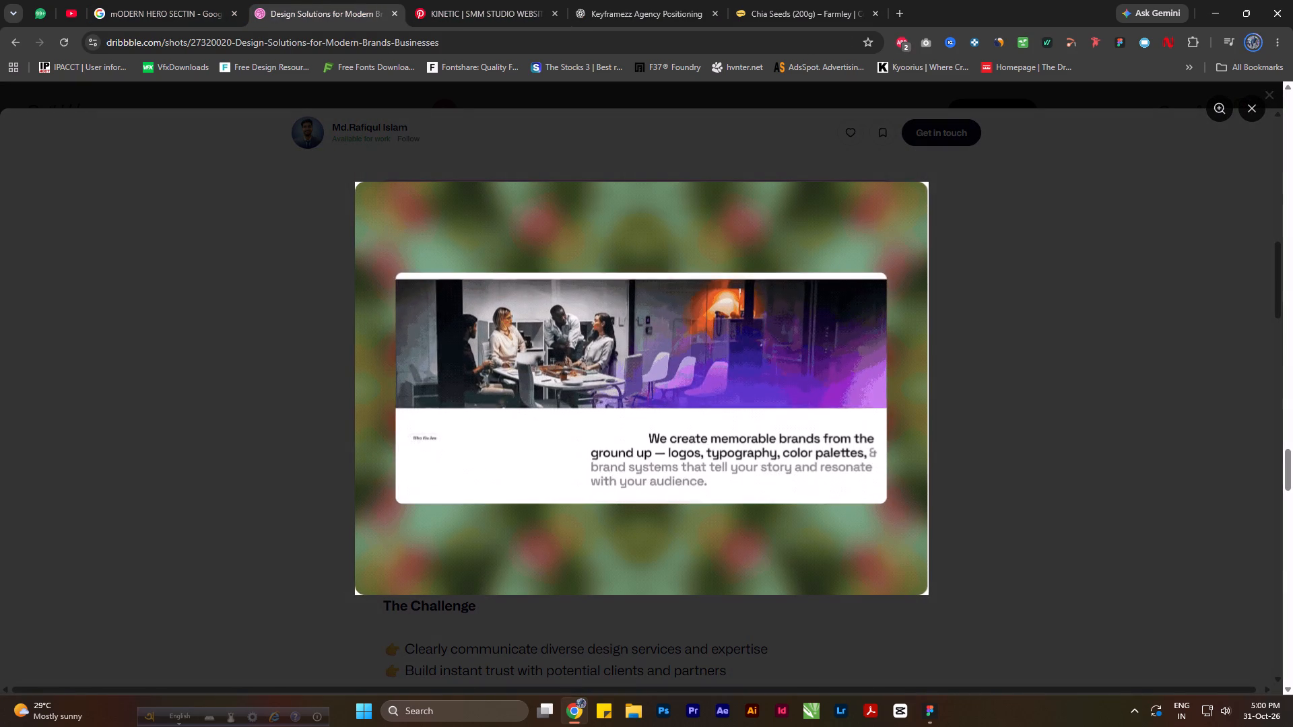
# Capture a screenshot of the animation's website area showing the "We create memorable brands" section.
pyautogui.press('shift+super+e')
pyautogui.press('shift+super+w')
pyautogui.press('shift+super+s')
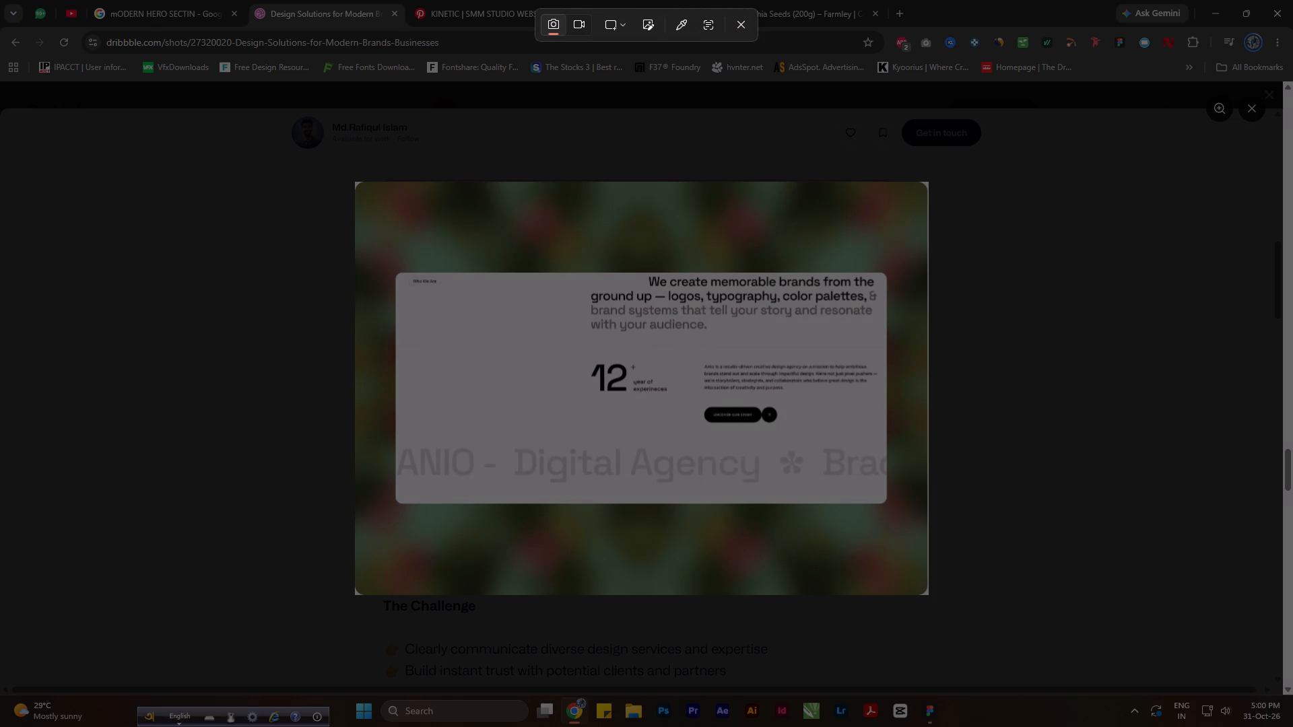
pyautogui.moveTo(391, 270); pyautogui.dragTo(892, 510)
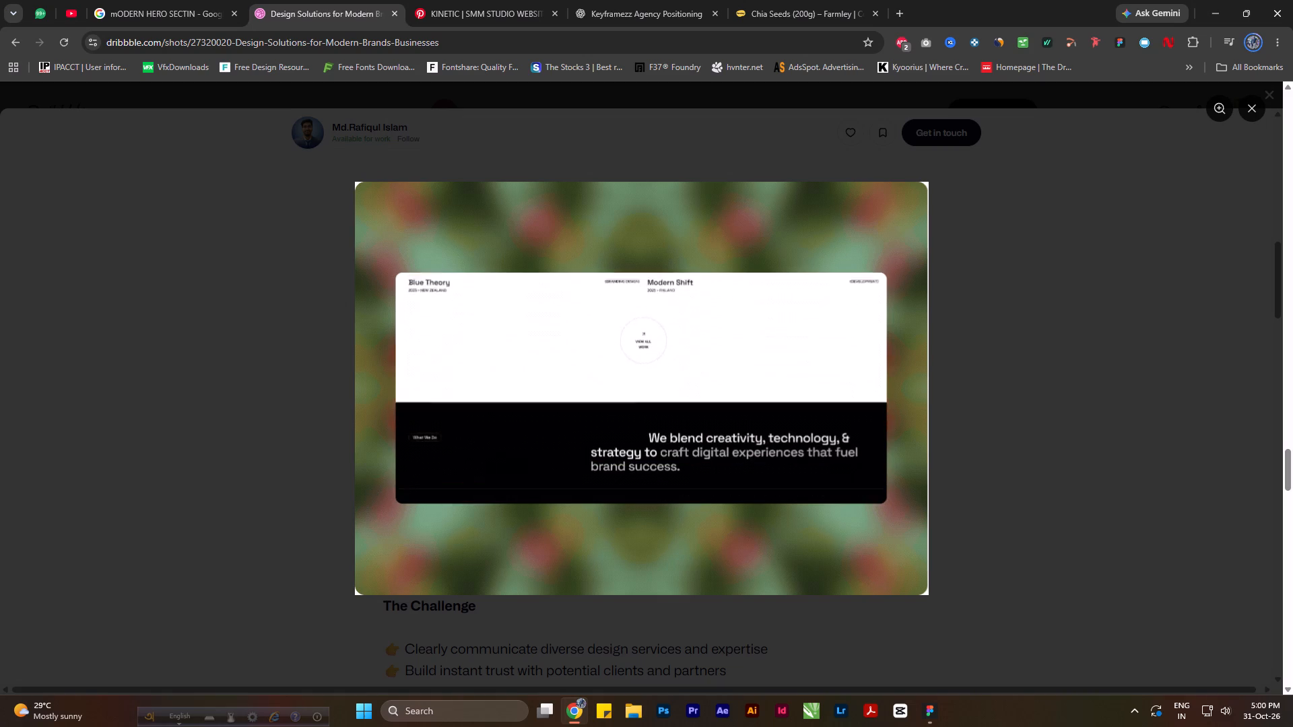
pyautogui.click(586, 726)
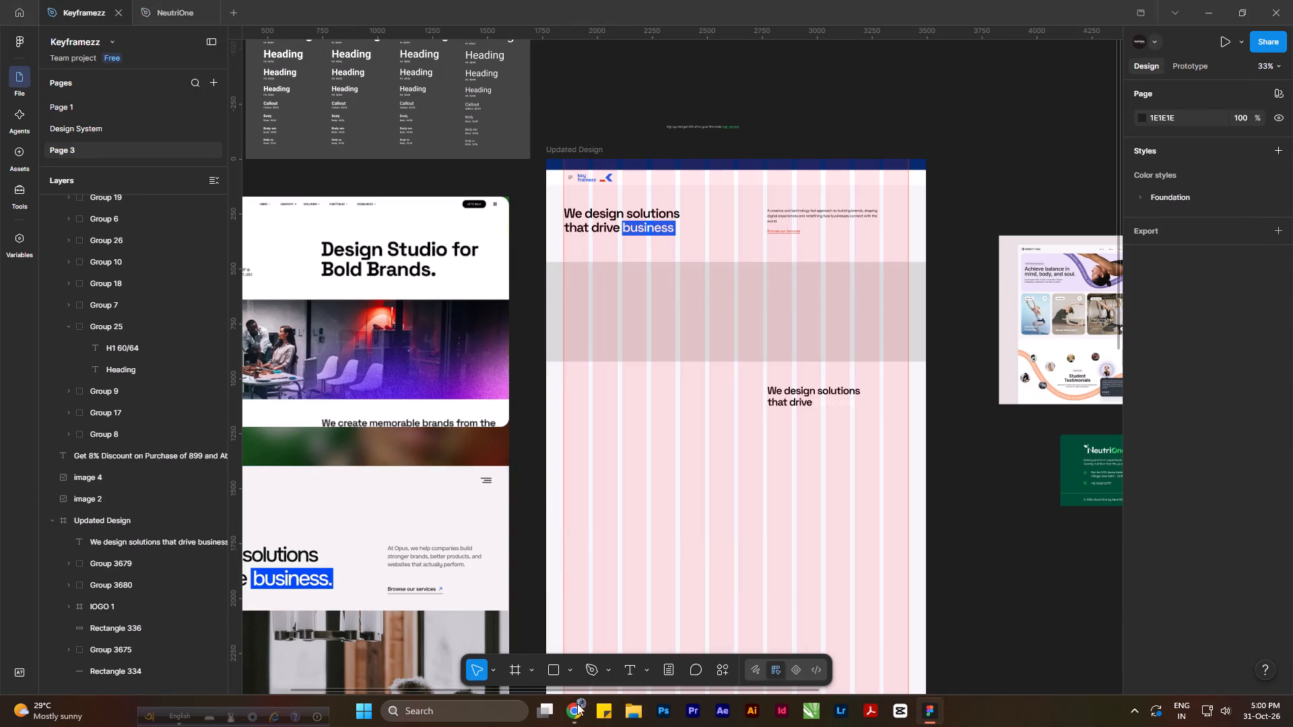
pyautogui.click(574, 724)
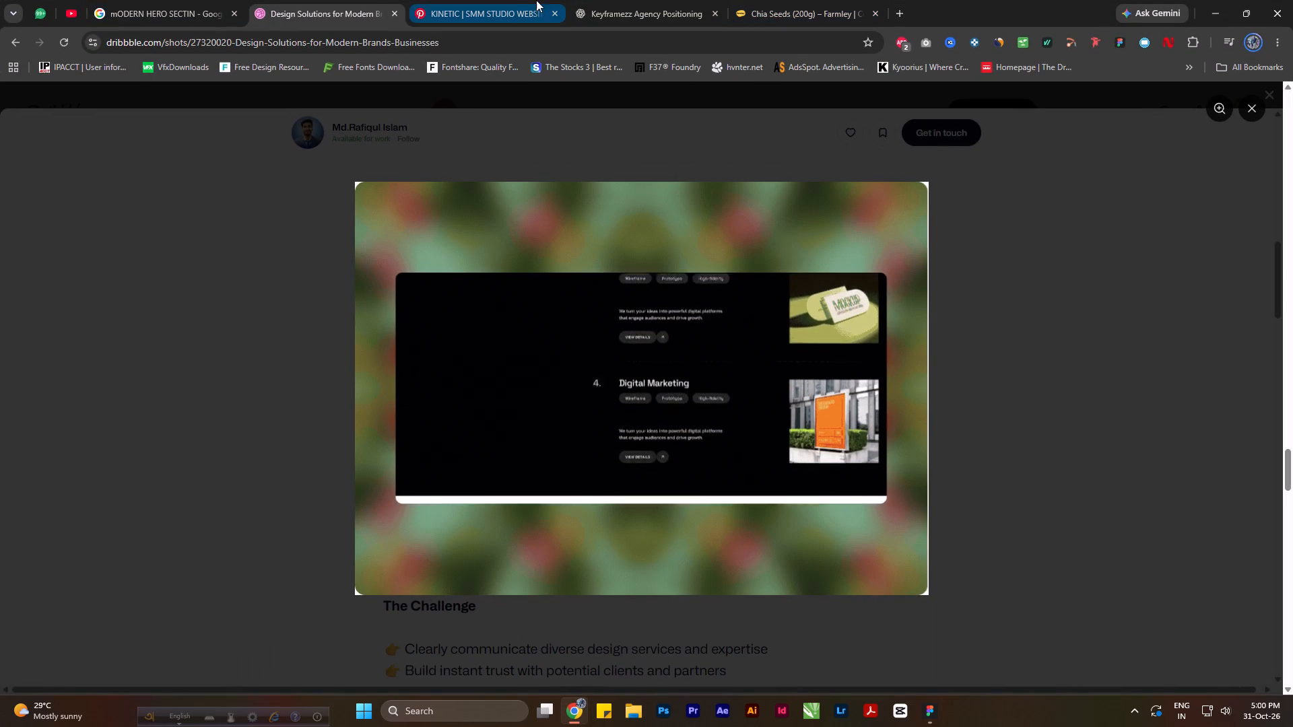
pyautogui.click(651, 0)
pyautogui.click(602, 653)
pyautogui.hotkey('ctrl', 'v')
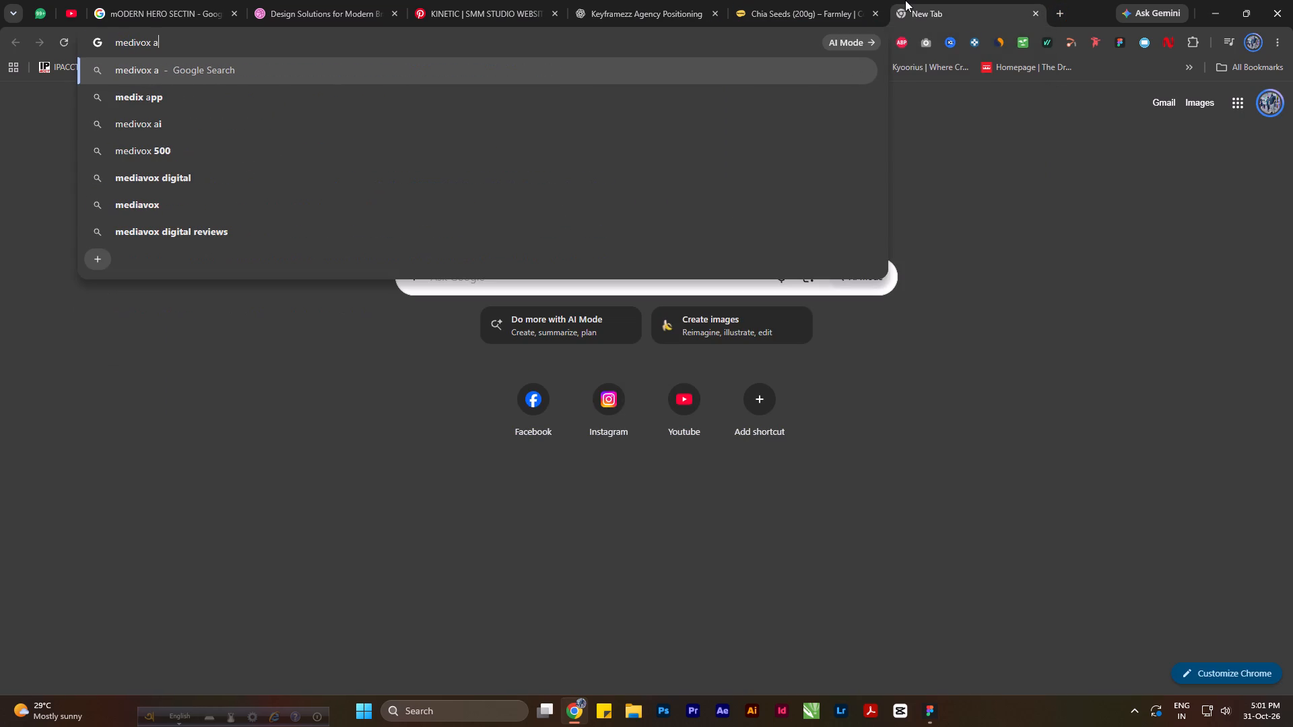
# Search Google for "medivox agency" and open the Medivox Advertising Instagram profile from the results.
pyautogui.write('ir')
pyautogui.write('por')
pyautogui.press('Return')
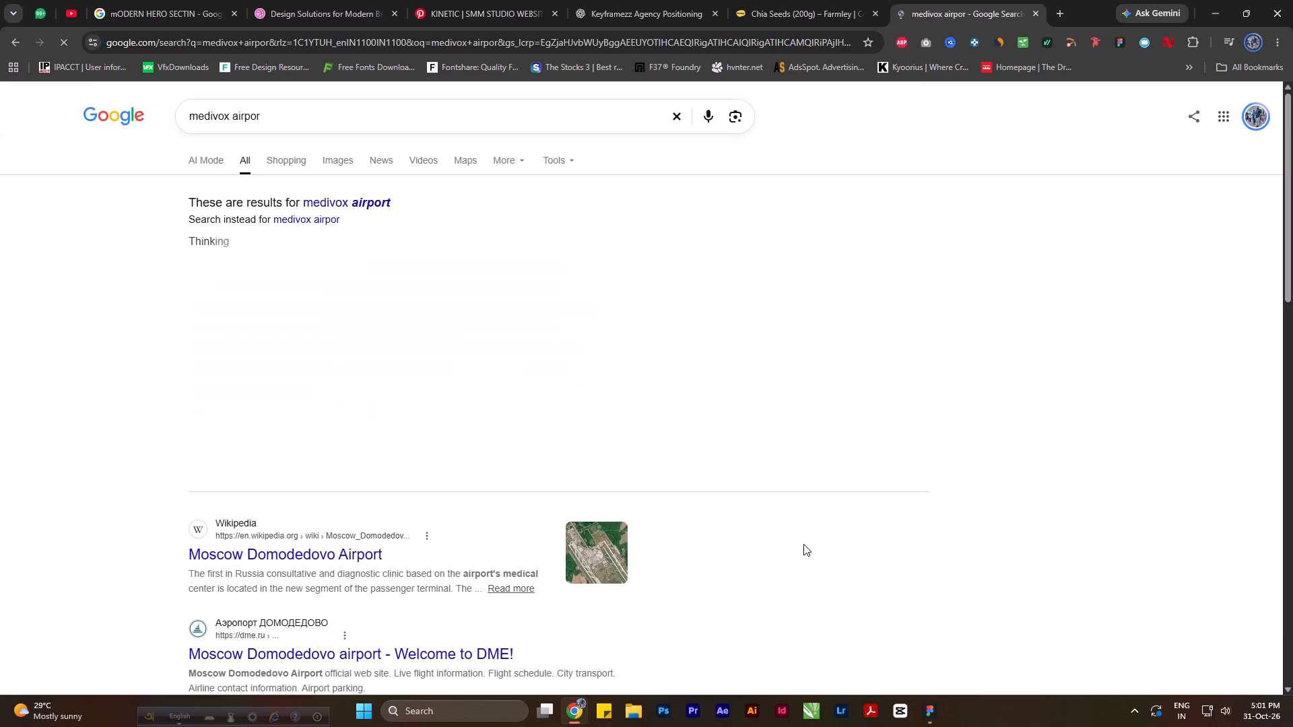
pyautogui.doubleClick(258, 115)
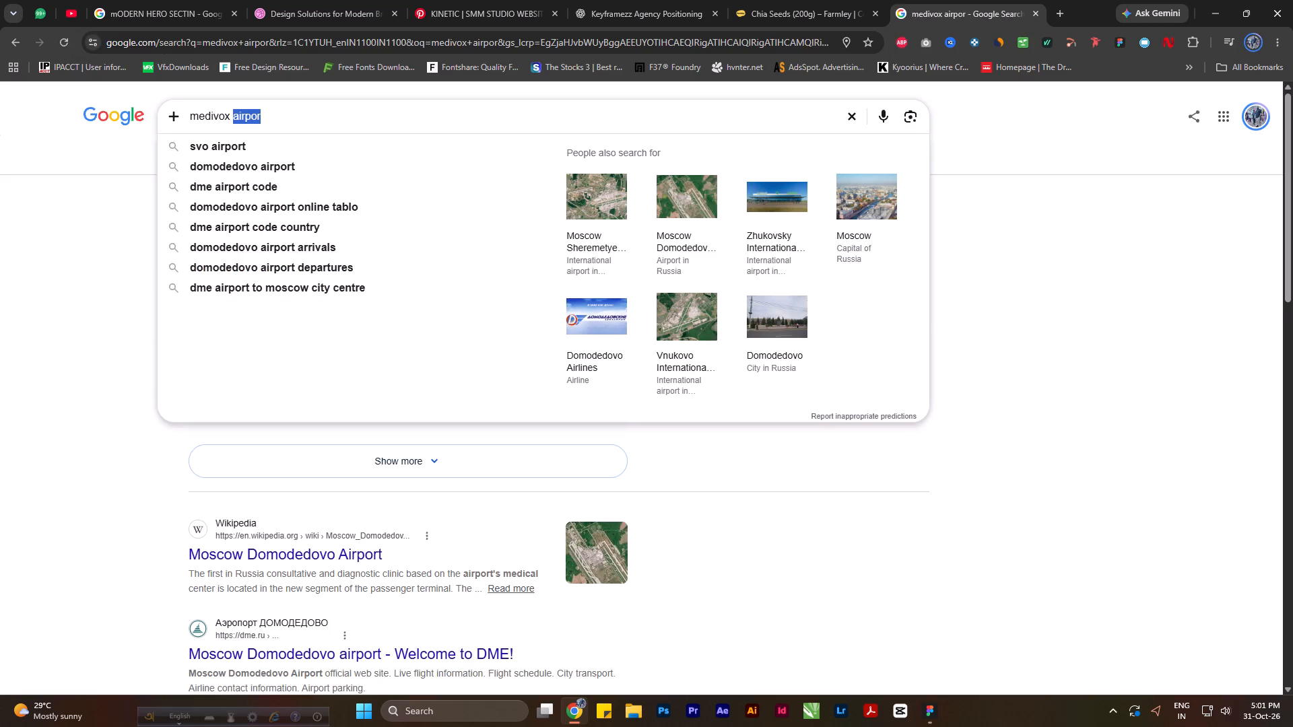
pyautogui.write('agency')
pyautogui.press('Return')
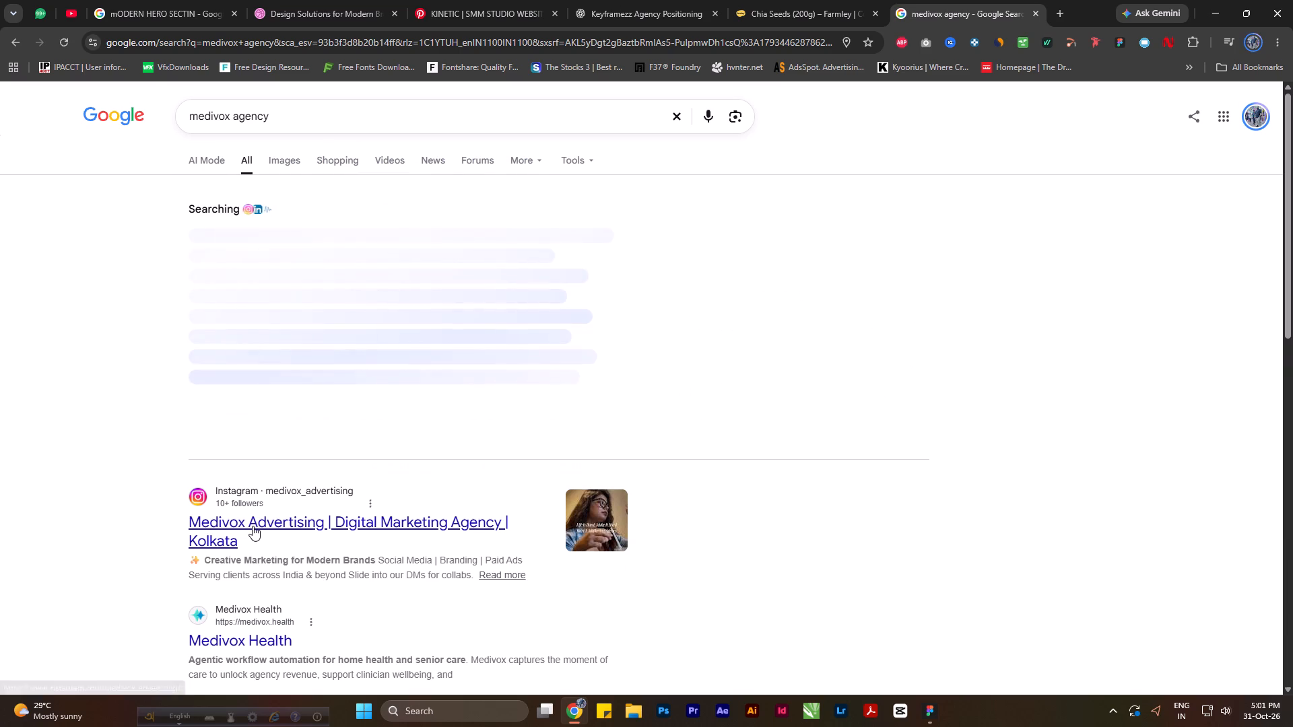
pyautogui.click(254, 528)
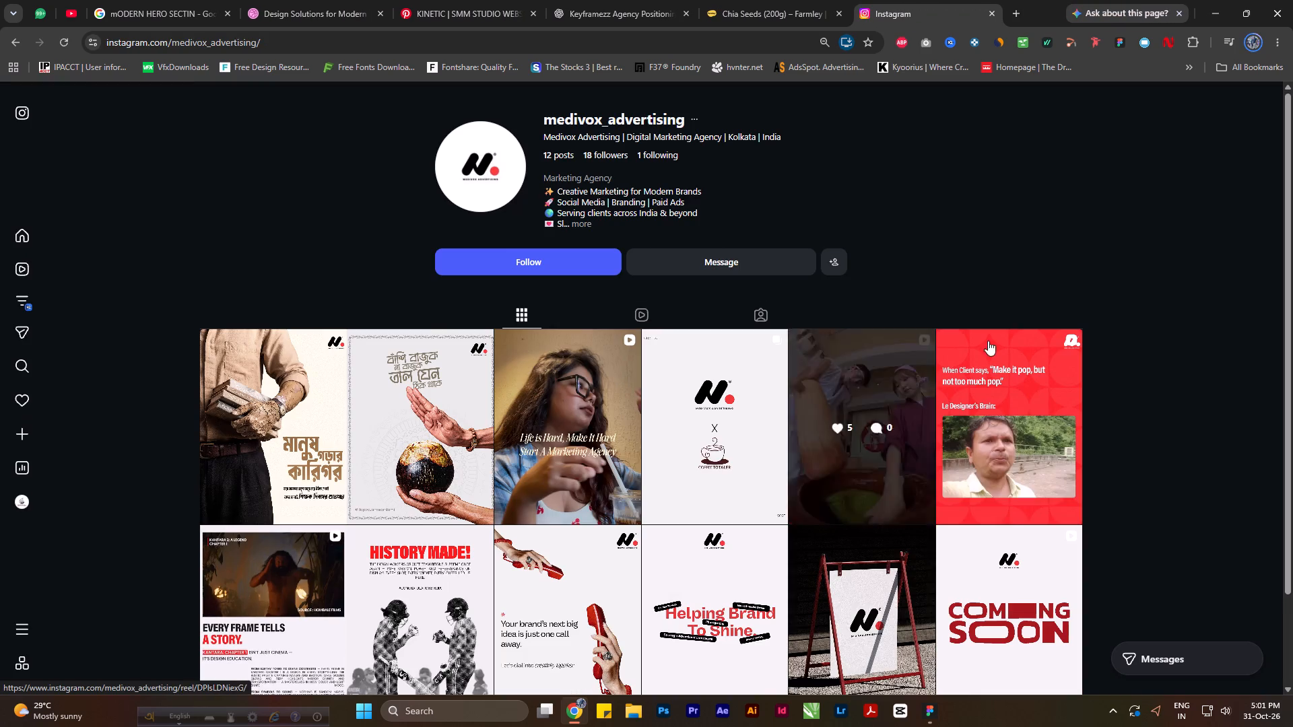
# Browse the medivox_advertising reels with sound on, from the "Coming Soon" reel through to the most recent one.
pyautogui.scroll(3, 964, 269)
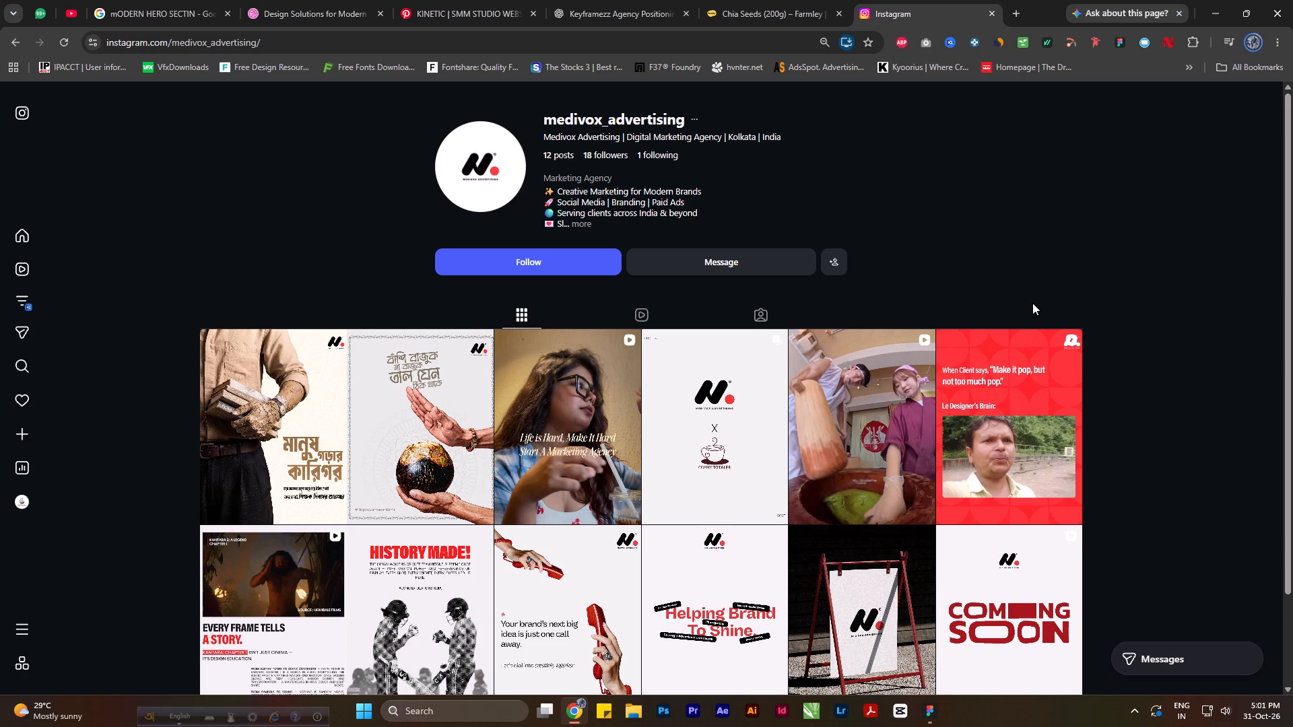
pyautogui.scroll(-8, 1027, 306)
pyautogui.scroll(3, 1024, 322)
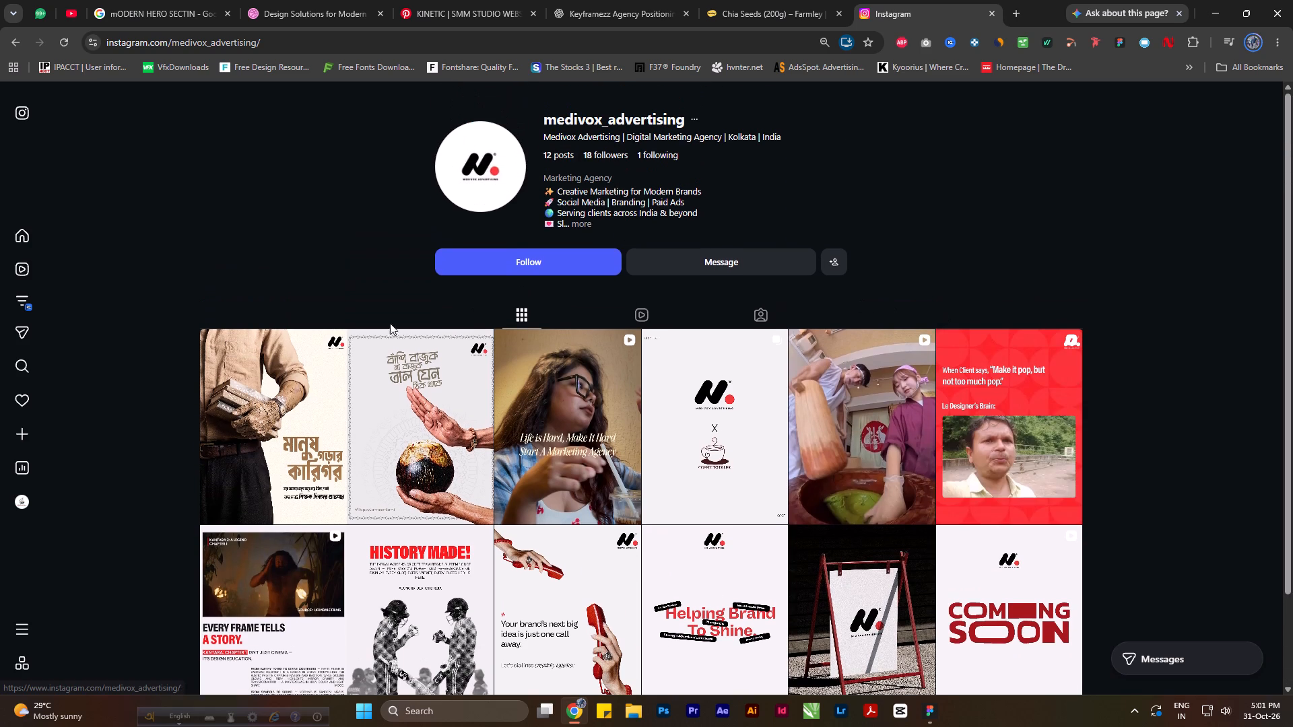
pyautogui.click(641, 315)
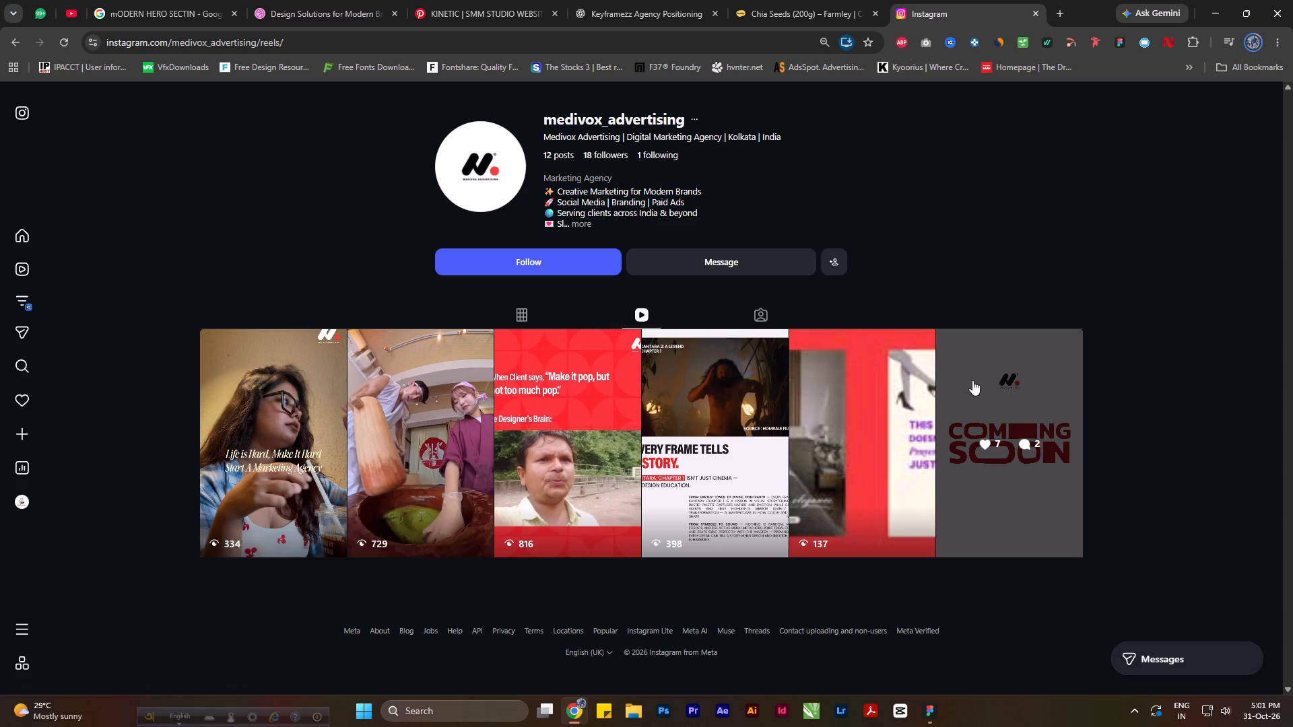
pyautogui.click(972, 380)
pyautogui.click(638, 662)
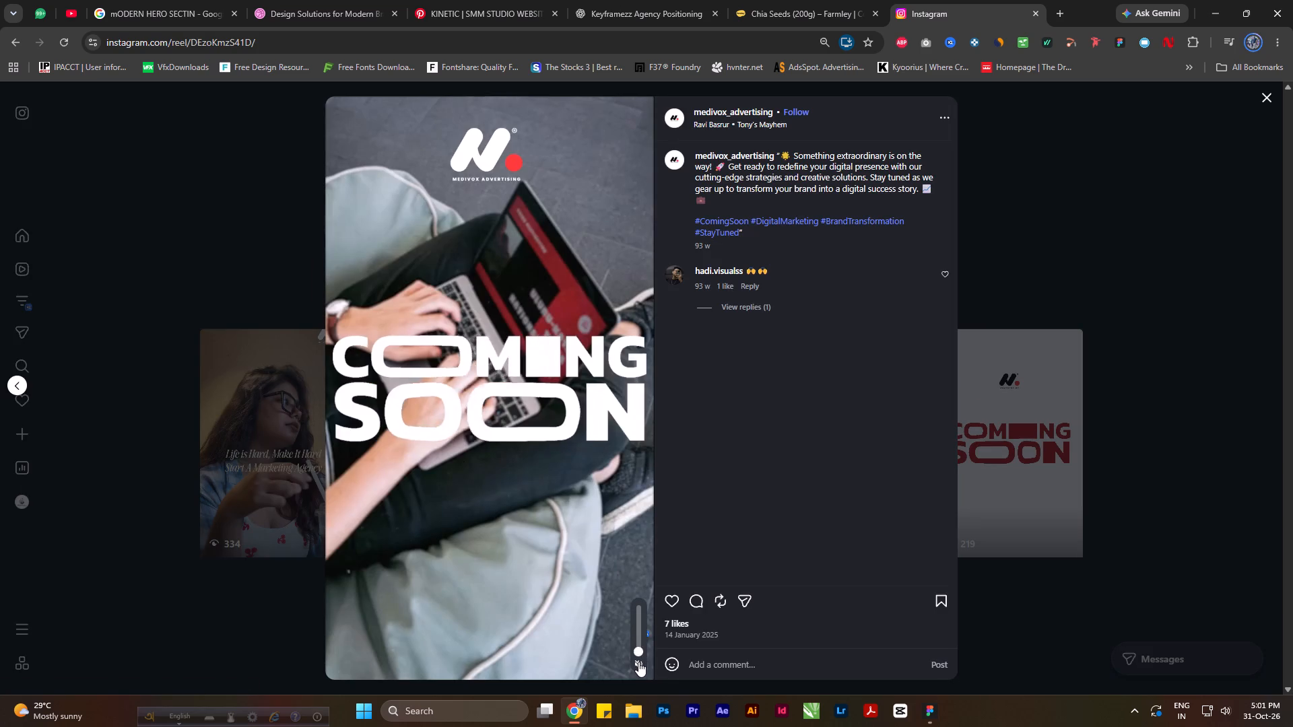
pyautogui.scroll(3, 674, 541)
pyautogui.scroll(3, 469, 511)
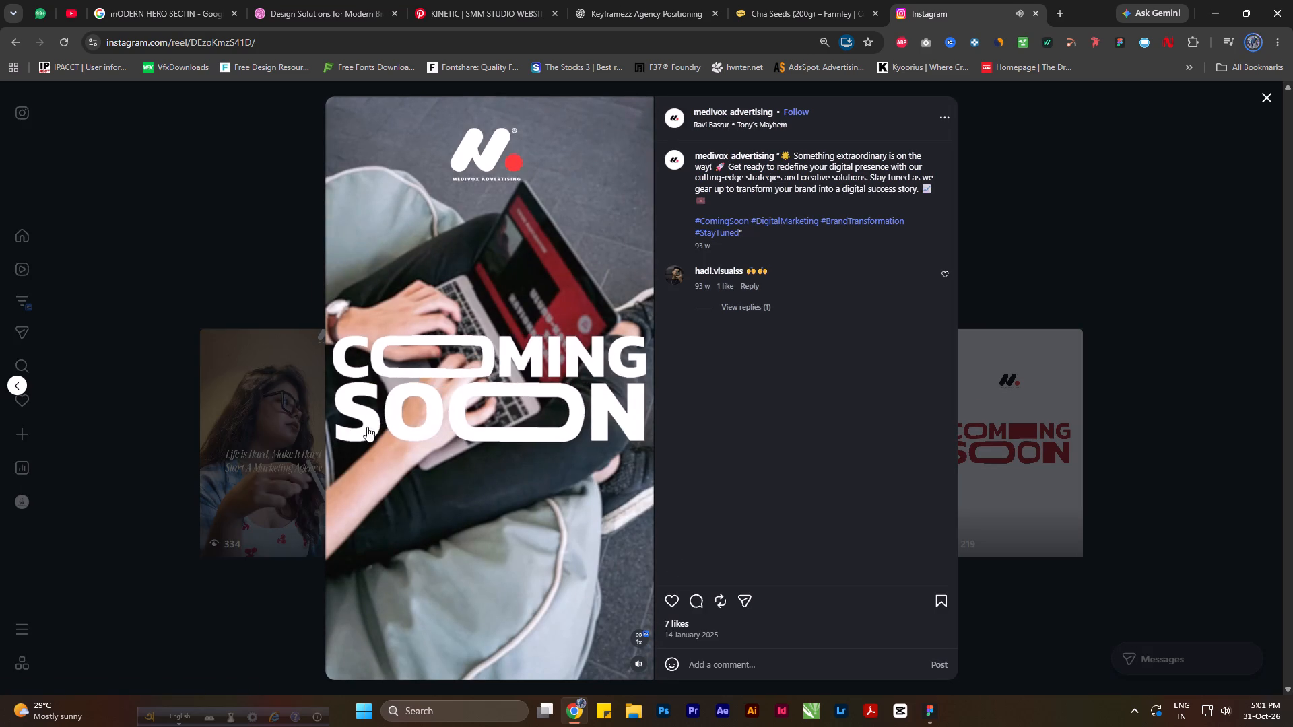
pyautogui.click(14, 385)
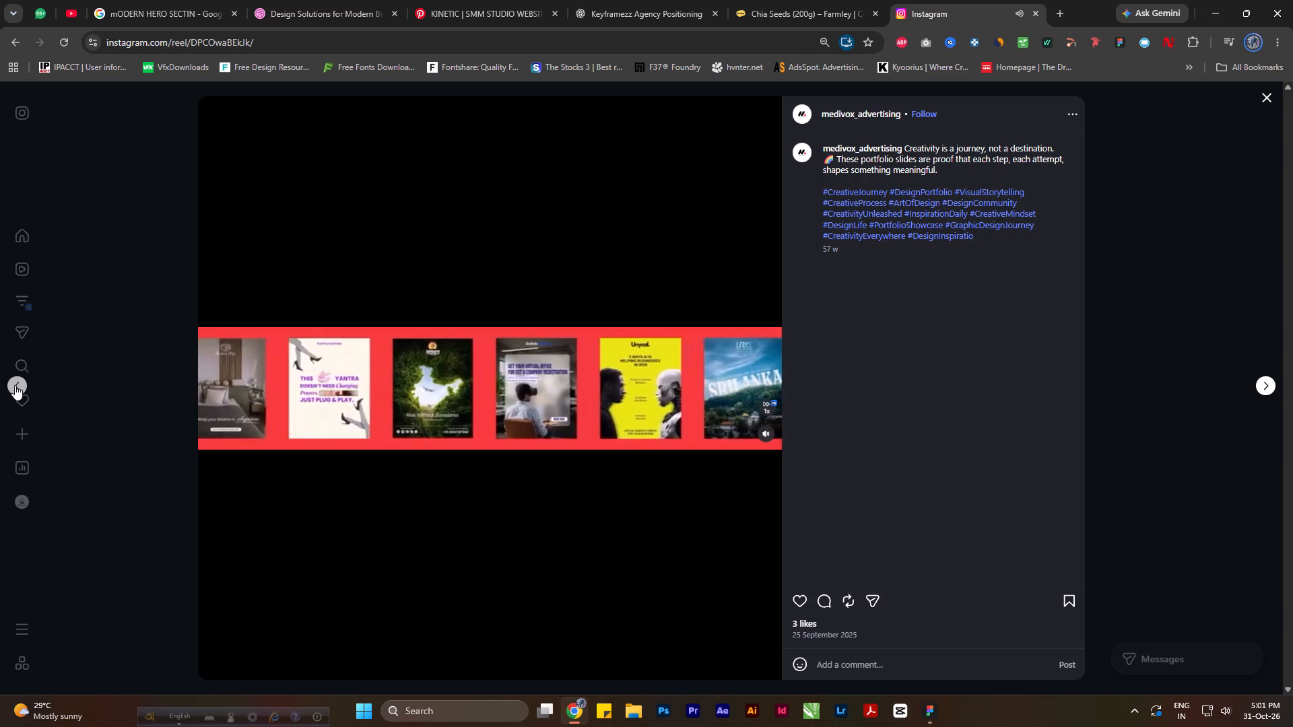
pyautogui.click(15, 385)
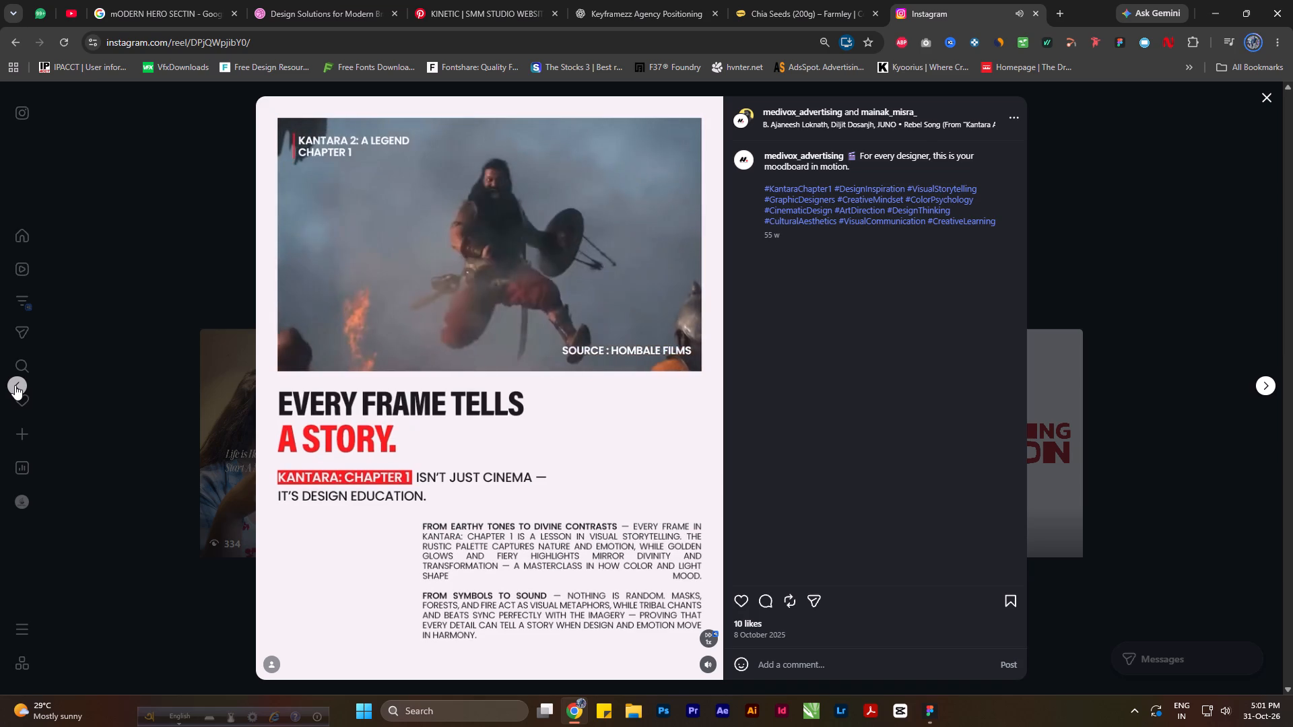
pyautogui.click(15, 385)
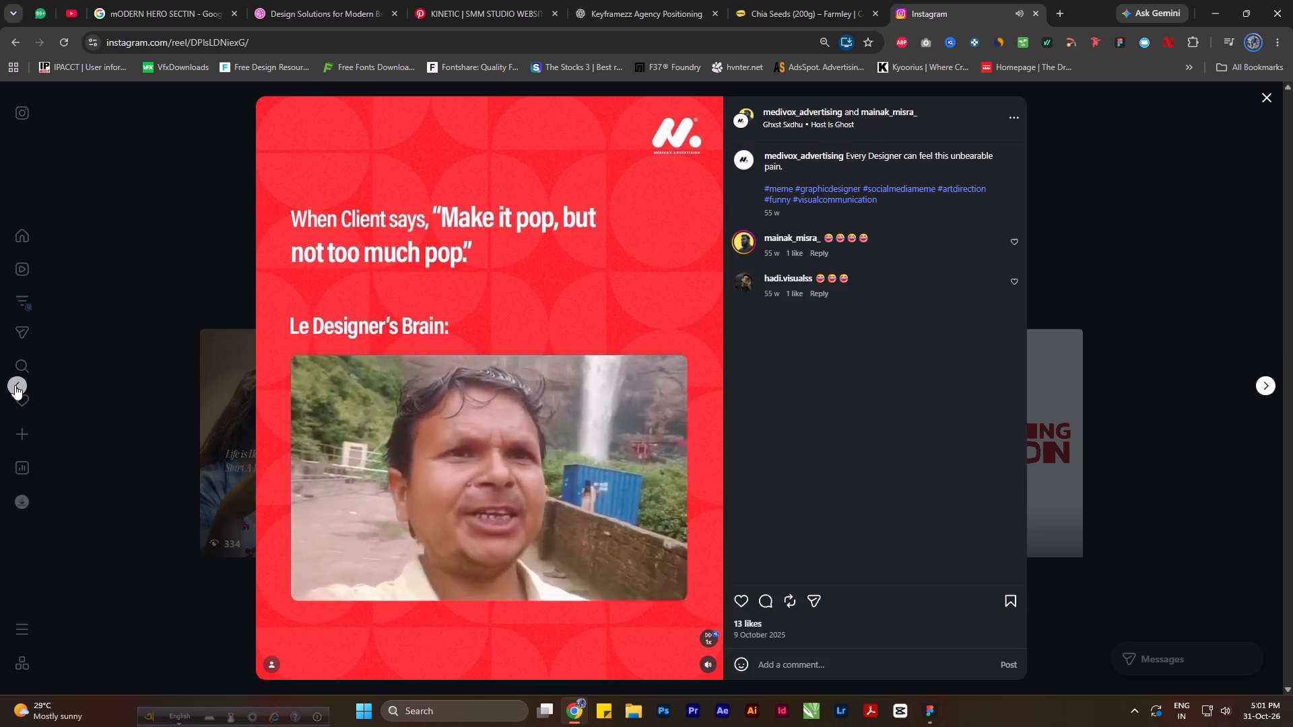
pyautogui.click(15, 385)
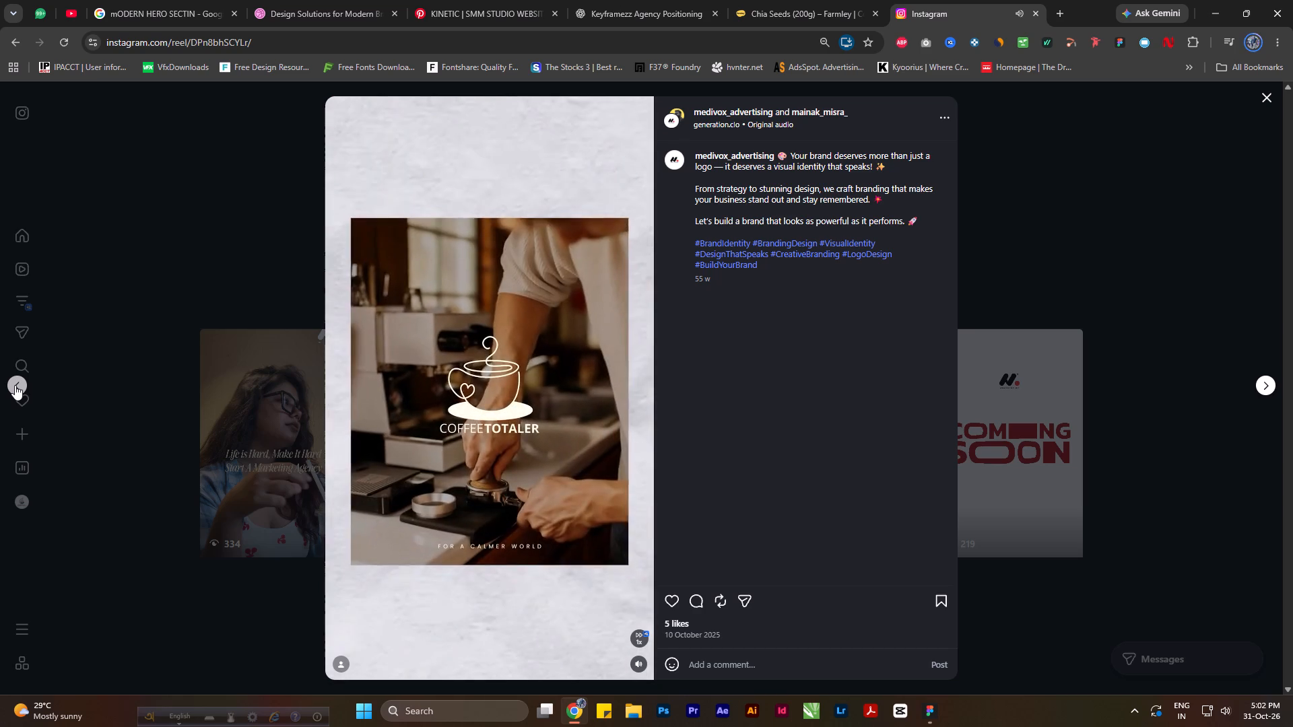
pyautogui.click(15, 385)
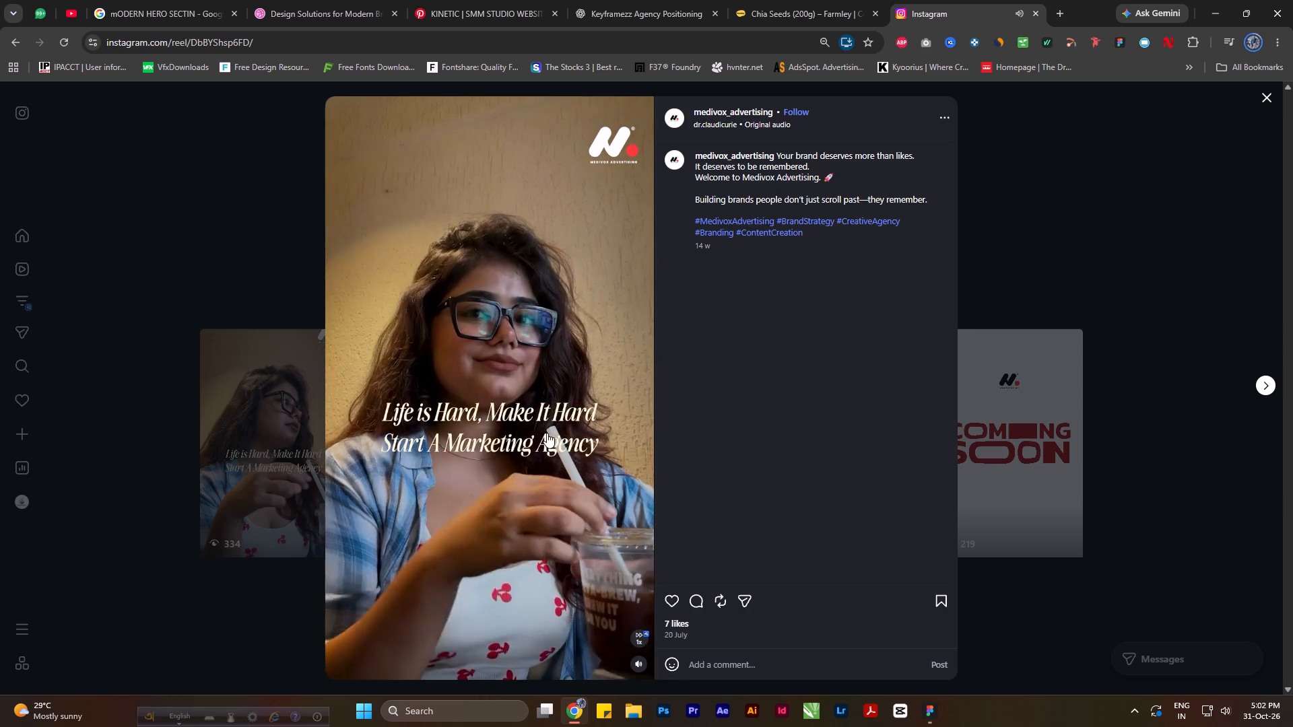
pyautogui.press('Left')
pyautogui.click(1213, 234)
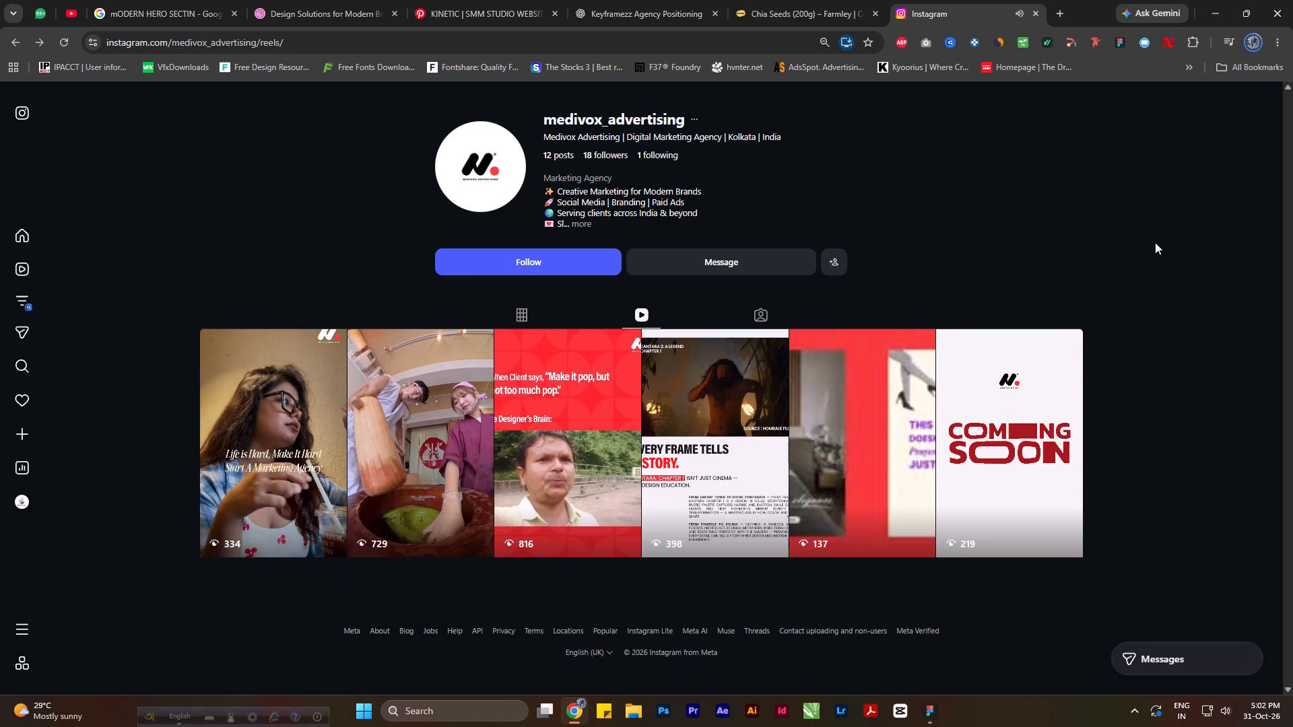
# Look over the profile's post grid and view the Teachers' Day post enlarged.
pyautogui.scroll(-1, 879, 369)
pyautogui.click(521, 314)
pyautogui.scroll(-1, 478, 399)
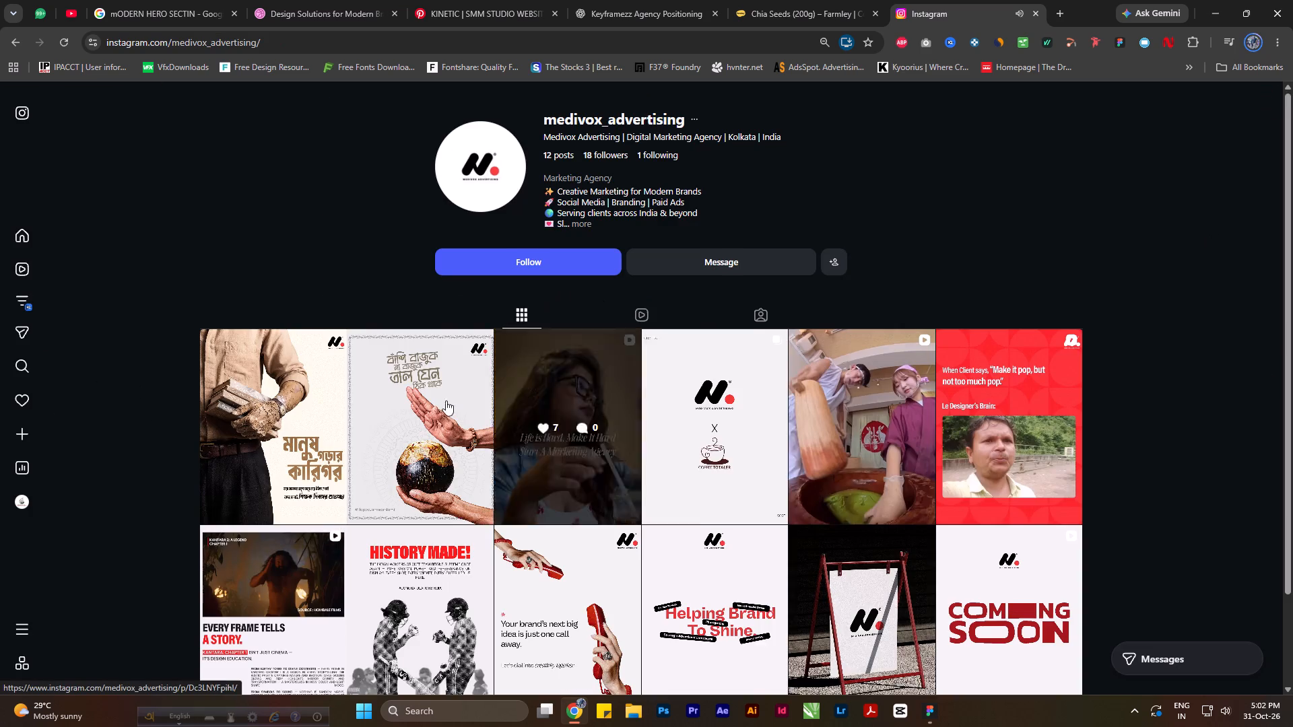
pyautogui.click(324, 354)
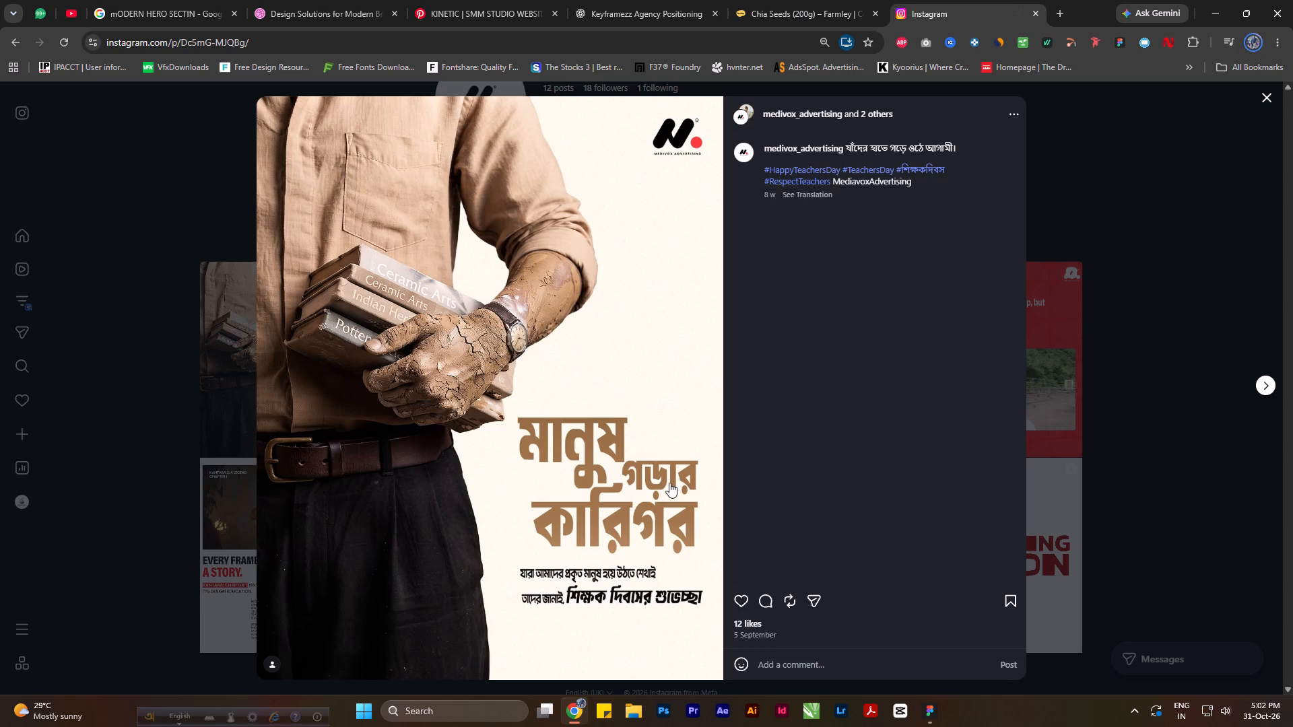
pyautogui.scroll(-11, 669, 483)
pyautogui.click(1120, 335)
pyautogui.scroll(-5, 1076, 334)
pyautogui.click(1179, 337)
pyautogui.scroll(-3, 1005, 405)
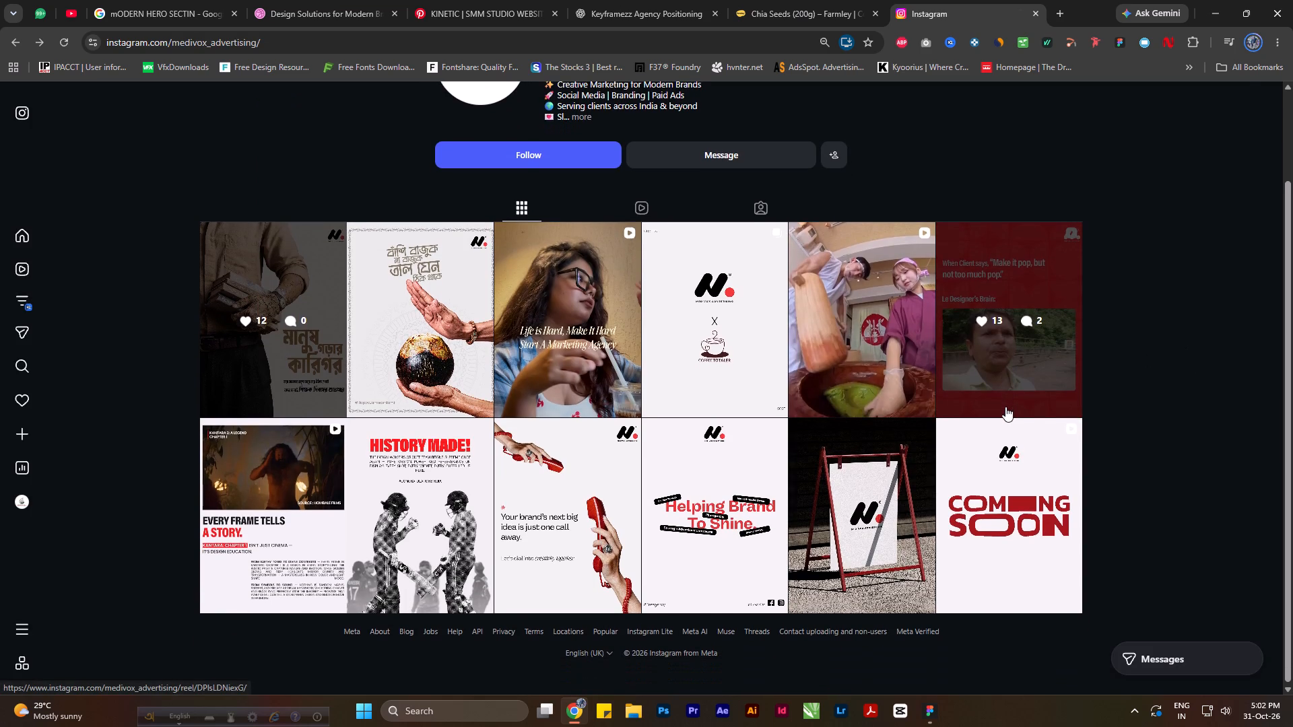
# Close the Instagram page, glance at the ChatGPT write-up, and return to the Keyframezz file in Figma.
pyautogui.hotkey('ctrl', 'w')
pyautogui.scroll(-5, 1014, 405)
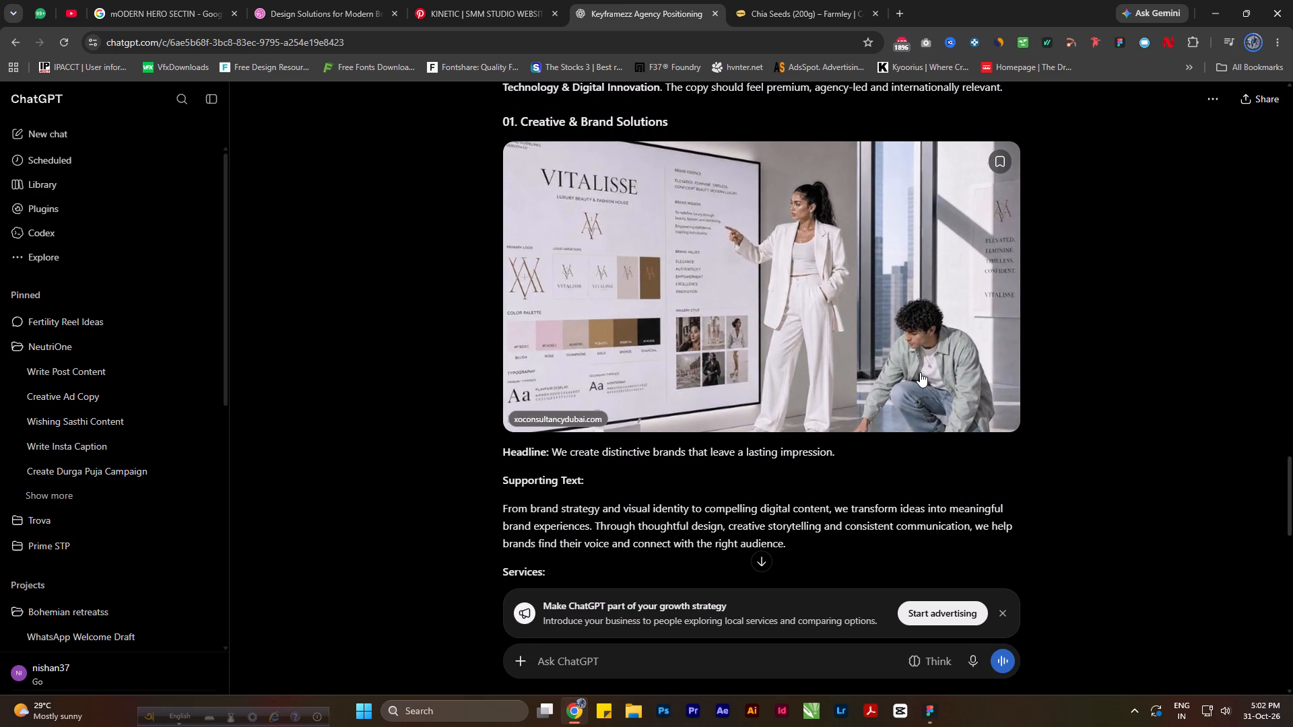
pyautogui.click(805, 0)
pyautogui.click(1220, 0)
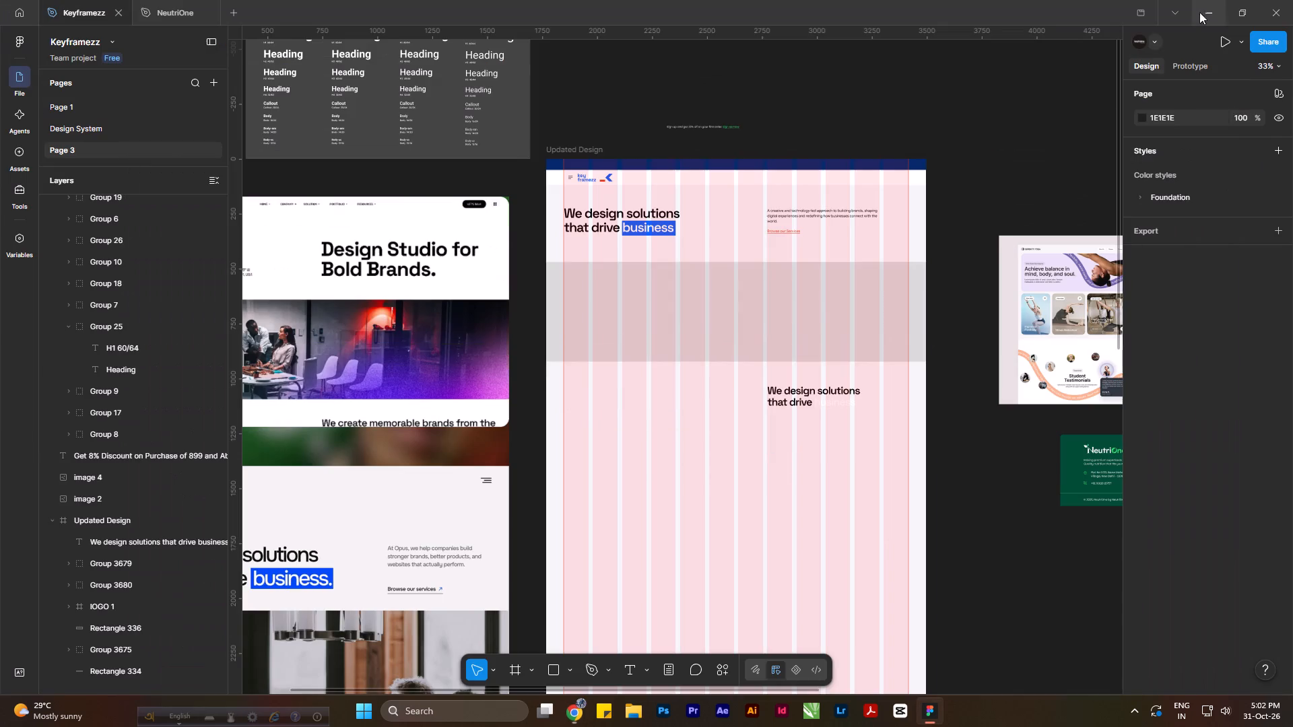
# Paste the captured "We create memorable brands" screenshot onto Page 3 and place it in the empty area above the Updated Design frame.
pyautogui.click(991, 209)
pyautogui.keyDown('ctrl'); pyautogui.scroll(-3, 733, 302); pyautogui.keyUp('ctrl')
pyautogui.keyDown('ctrl'); pyautogui.scroll(6, 1017, 315); pyautogui.keyUp('ctrl')
pyautogui.keyDown('ctrl'); pyautogui.scroll(-7, 1036, 316); pyautogui.keyUp('ctrl')
pyautogui.keyDown('ctrl'); pyautogui.scroll(4, 516, 322); pyautogui.keyUp('ctrl')
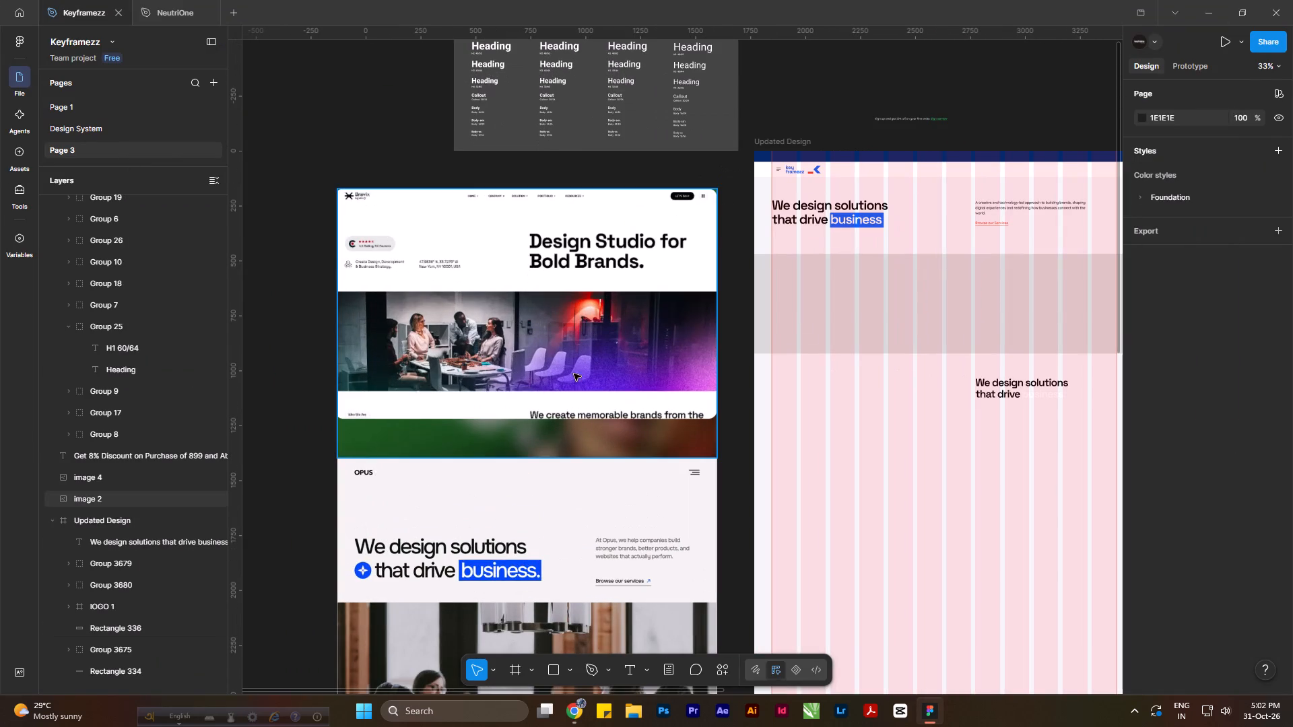
pyautogui.keyDown('ctrl'); pyautogui.scroll(-4, 546, 293); pyautogui.keyUp('ctrl')
pyautogui.scroll(-5, 550, 291)
pyautogui.keyDown('ctrl'); pyautogui.scroll(5, 585, 413); pyautogui.keyUp('ctrl')
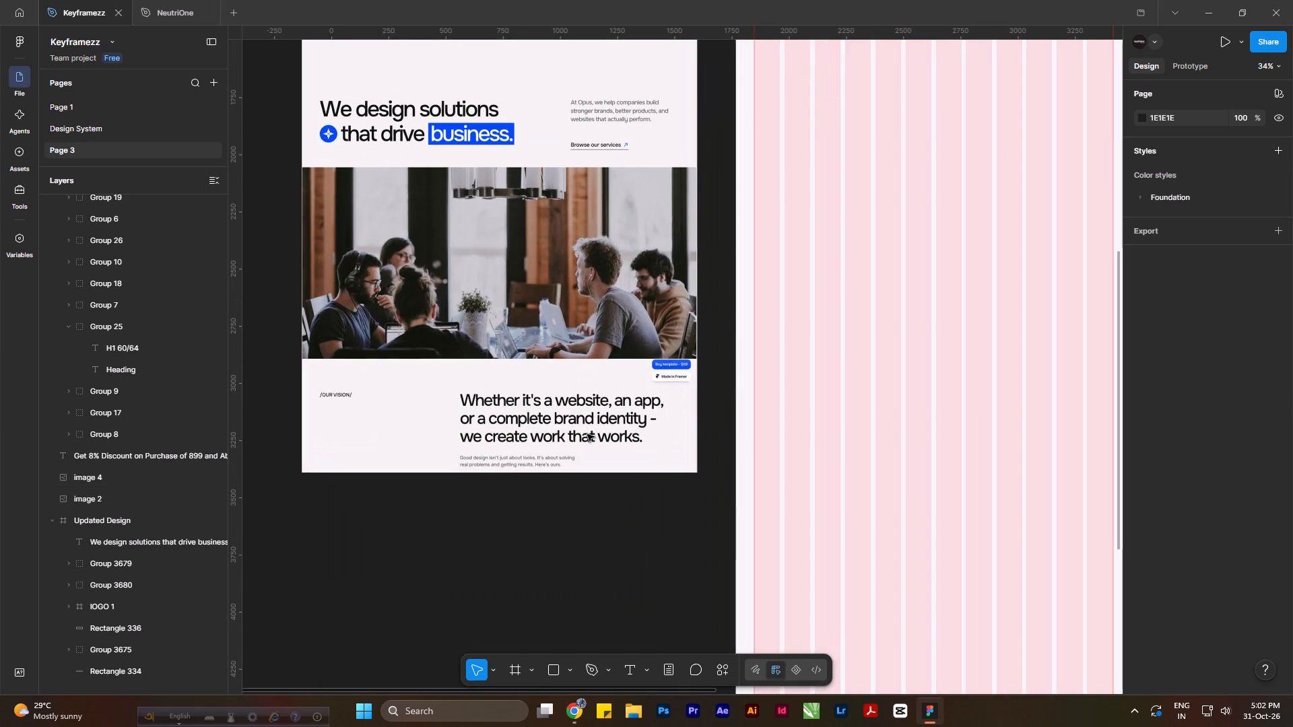
pyautogui.keyDown('ctrl'); pyautogui.scroll(-7, 585, 436); pyautogui.keyUp('ctrl')
pyautogui.scroll(6, 634, 195)
pyautogui.click(783, 246)
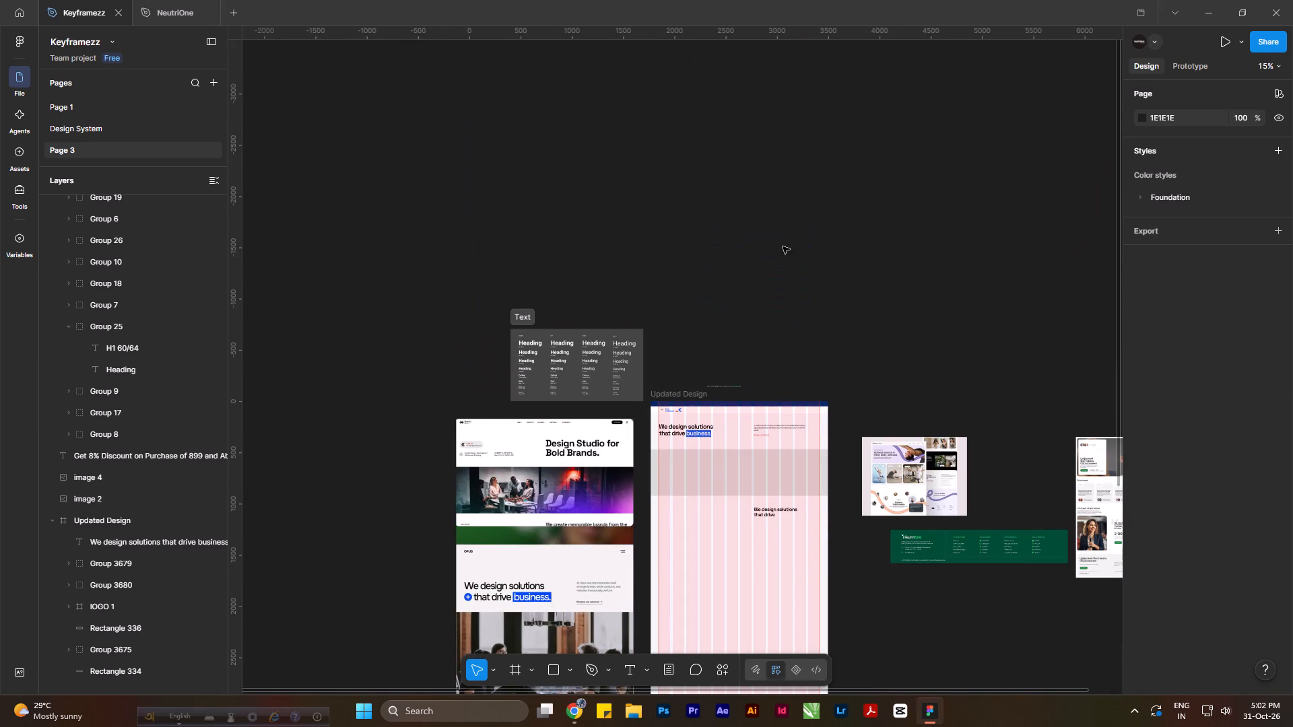
pyautogui.hotkey('ctrl', 'v')
pyautogui.keyDown('ctrl'); pyautogui.scroll(5, 719, 340); pyautogui.keyUp('ctrl')
pyautogui.moveTo(673, 356); pyautogui.dragTo(773, 330)
pyautogui.click(933, 269)
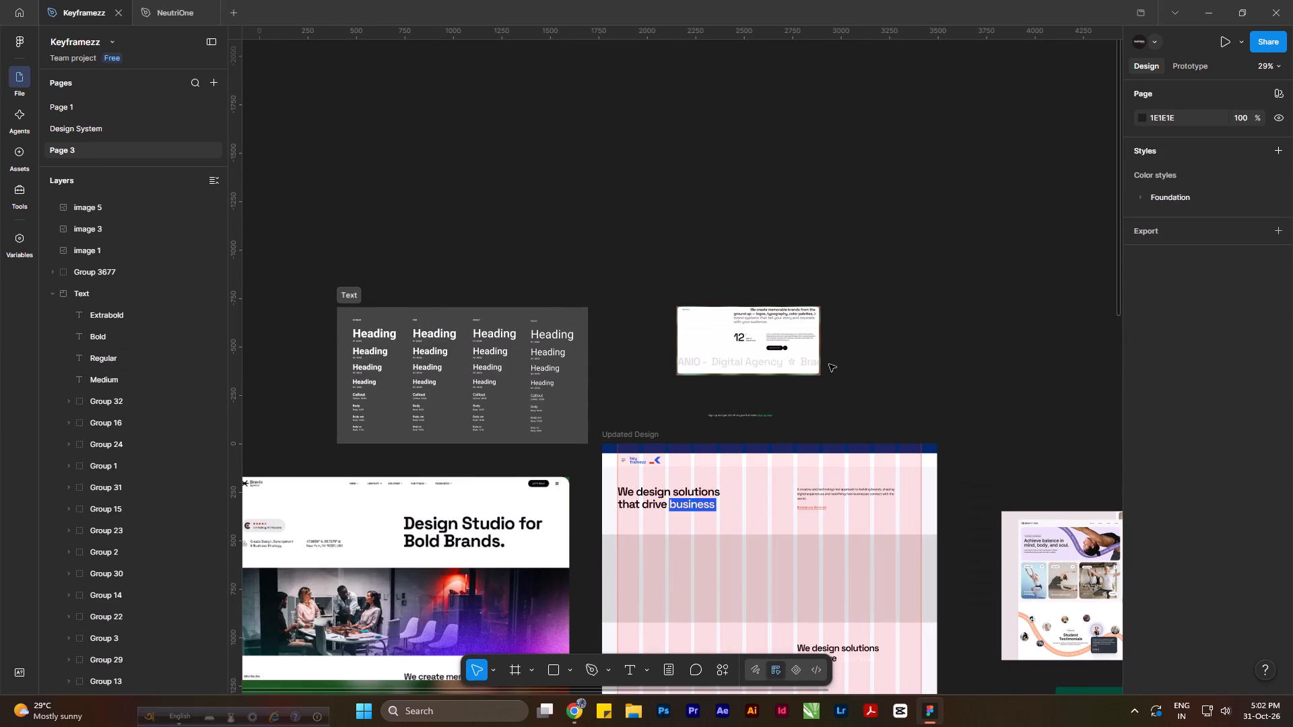
# In Figma, trim the blurred border from all four sides of the pasted agency screenshot, reducing it to 730 × 343.
pyautogui.keyDown('ctrl'); pyautogui.scroll(7, 826, 365); pyautogui.keyUp('ctrl')
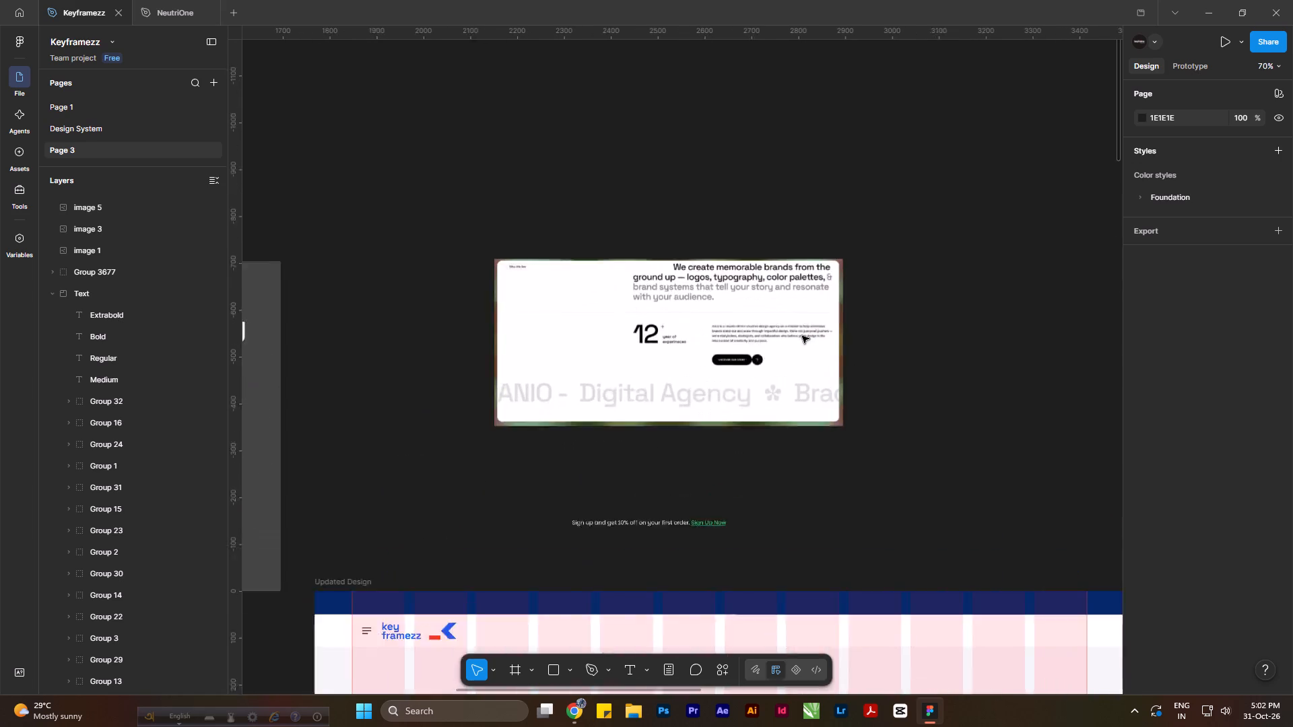
pyautogui.keyDown('ctrl'); pyautogui.scroll(2, 802, 336); pyautogui.keyUp('ctrl')
pyautogui.keyDown('ctrl'); pyautogui.scroll(5, 497, 302); pyautogui.keyUp('ctrl')
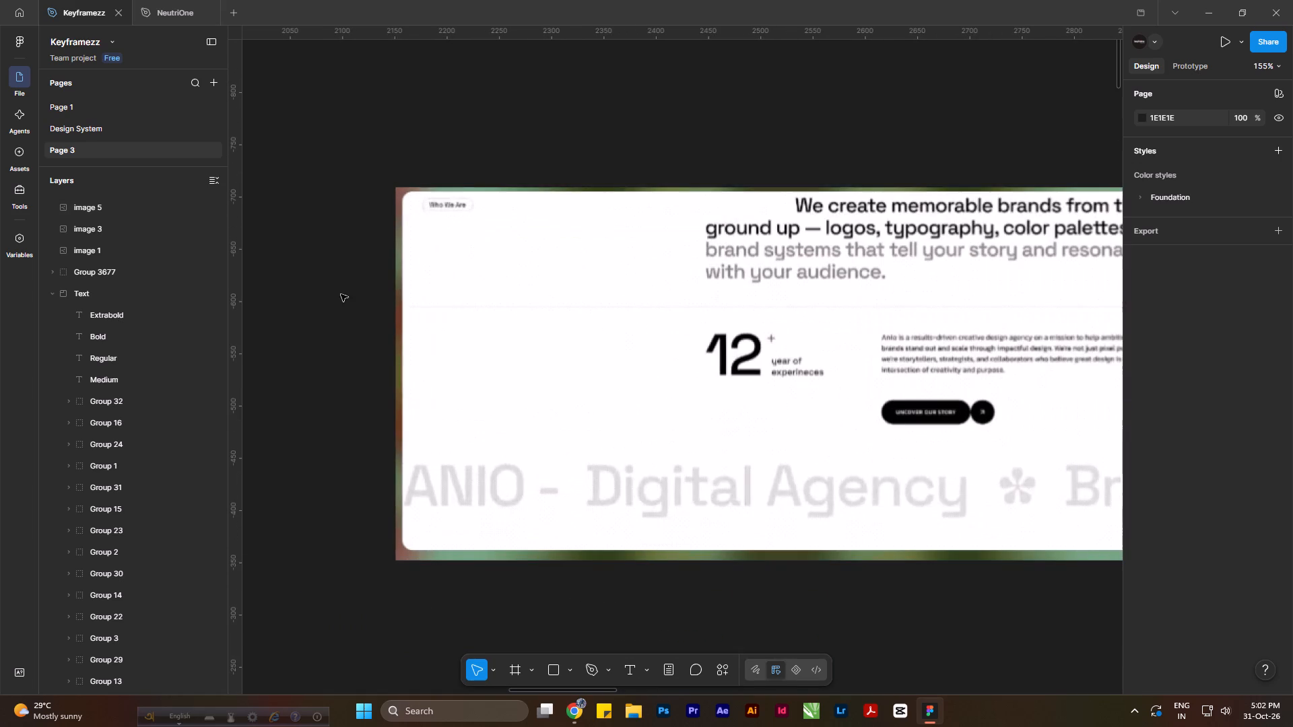
pyautogui.keyDown('ctrl'); pyautogui.click(391, 314); pyautogui.keyUp('ctrl')
pyautogui.keyDown('ctrl'); pyautogui.click(406, 316); pyautogui.keyUp('ctrl')
pyautogui.keyDown('ctrl'); pyautogui.moveTo(395, 318); pyautogui.dragTo(401, 321); pyautogui.keyUp('ctrl')
pyautogui.keyDown('ctrl'); pyautogui.moveTo(797, 184); pyautogui.dragTo(801, 189); pyautogui.keyUp('ctrl')
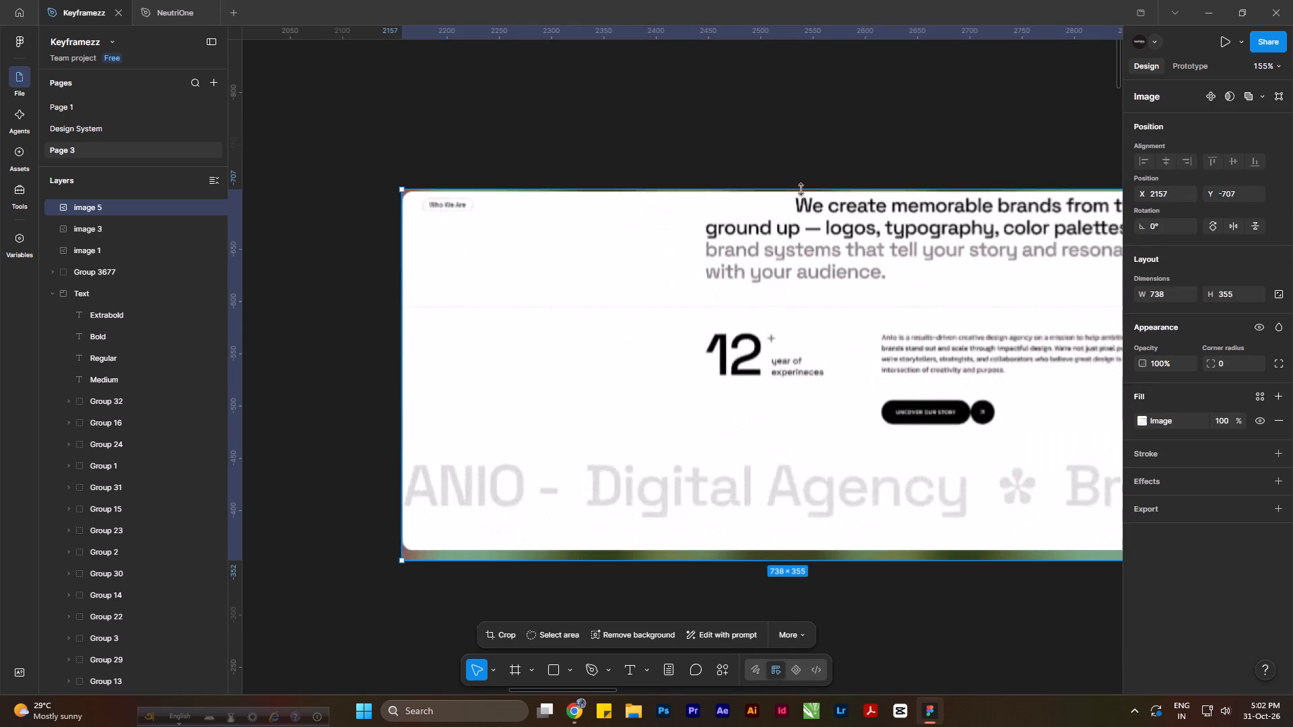
pyautogui.keyDown('ctrl'); pyautogui.moveTo(801, 189); pyautogui.dragTo(804, 191); pyautogui.keyUp('ctrl')
pyautogui.keyDown('ctrl'); pyautogui.scroll(-2, 614, 190); pyautogui.keyUp('ctrl')
pyautogui.keyDown('ctrl'); pyautogui.moveTo(1104, 287); pyautogui.dragTo(1093, 283); pyautogui.keyUp('ctrl')
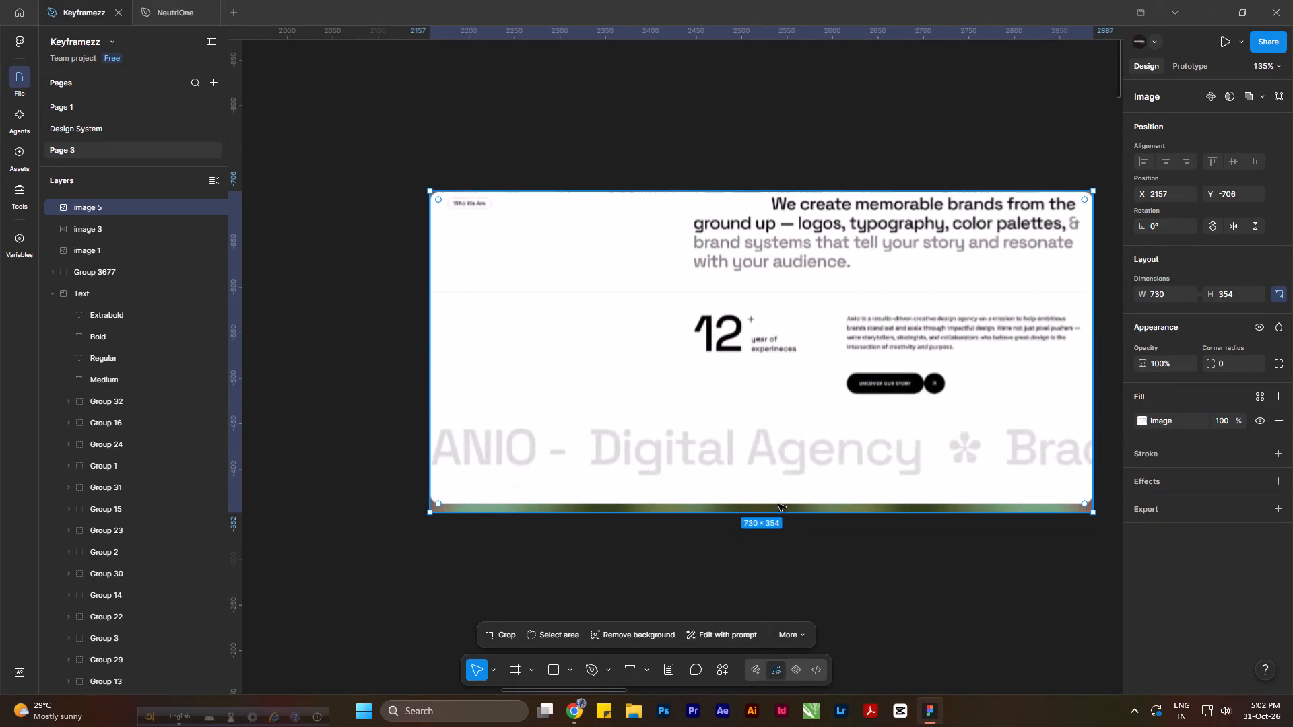
pyautogui.keyDown('ctrl'); pyautogui.moveTo(778, 514); pyautogui.dragTo(781, 502); pyautogui.keyUp('ctrl')
# Move the trimmed screenshot into Updated Design below the small headline at X 80, Y 1149, enlarged to 1568 × 737.
pyautogui.keyDown('ctrl'); pyautogui.scroll(-7, 583, 263); pyautogui.keyUp('ctrl')
pyautogui.click(678, 157)
pyautogui.scroll(-5, 677, 125)
pyautogui.click(694, 86)
pyautogui.keyDown('ctrl'); pyautogui.scroll(-5, 694, 86); pyautogui.keyUp('ctrl')
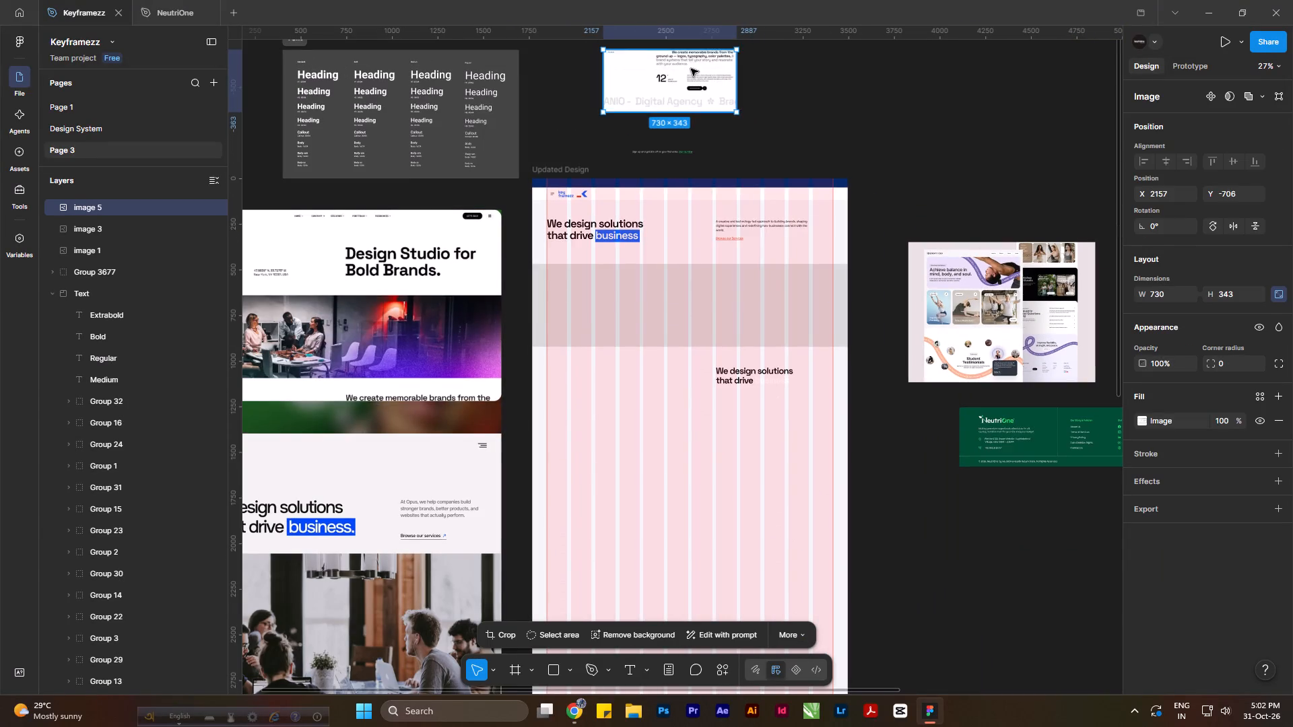
pyautogui.moveTo(691, 68); pyautogui.dragTo(636, 422)
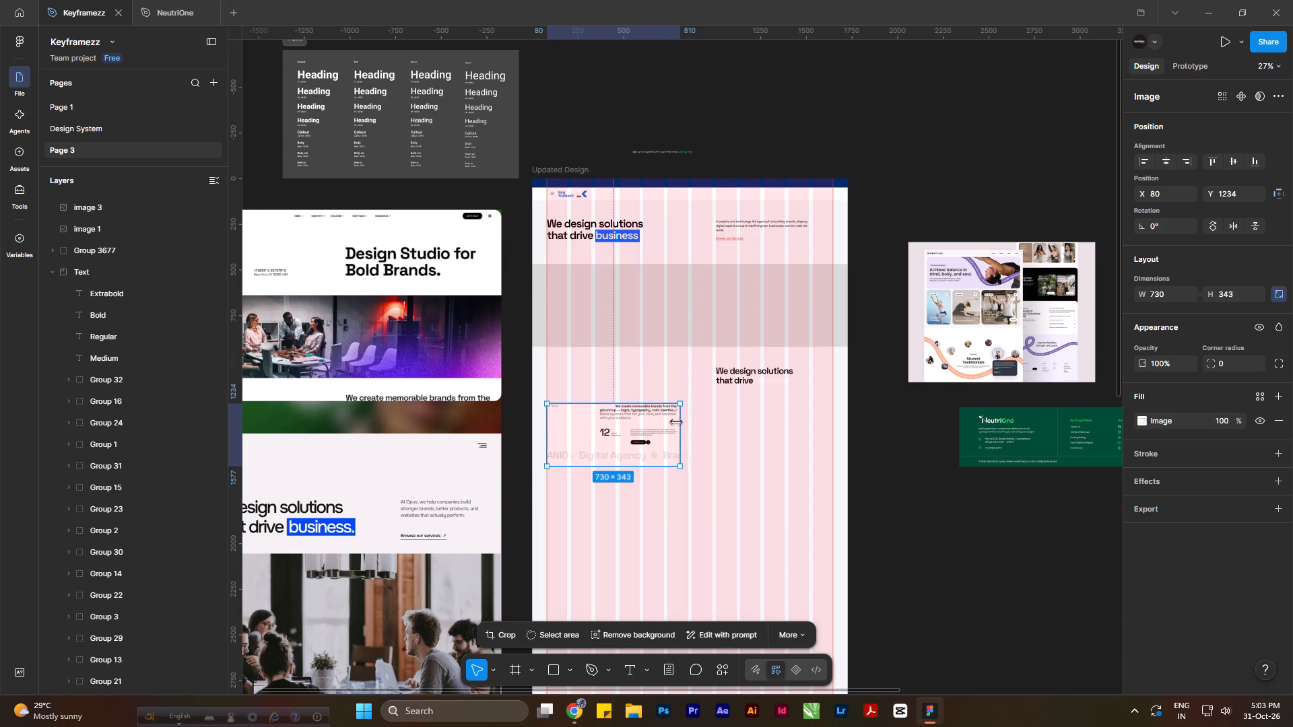
pyautogui.keyDown('shift'); pyautogui.moveTo(676, 422); pyautogui.dragTo(832, 428); pyautogui.keyUp('shift')
pyautogui.moveTo(808, 412); pyautogui.dragTo(807, 442)
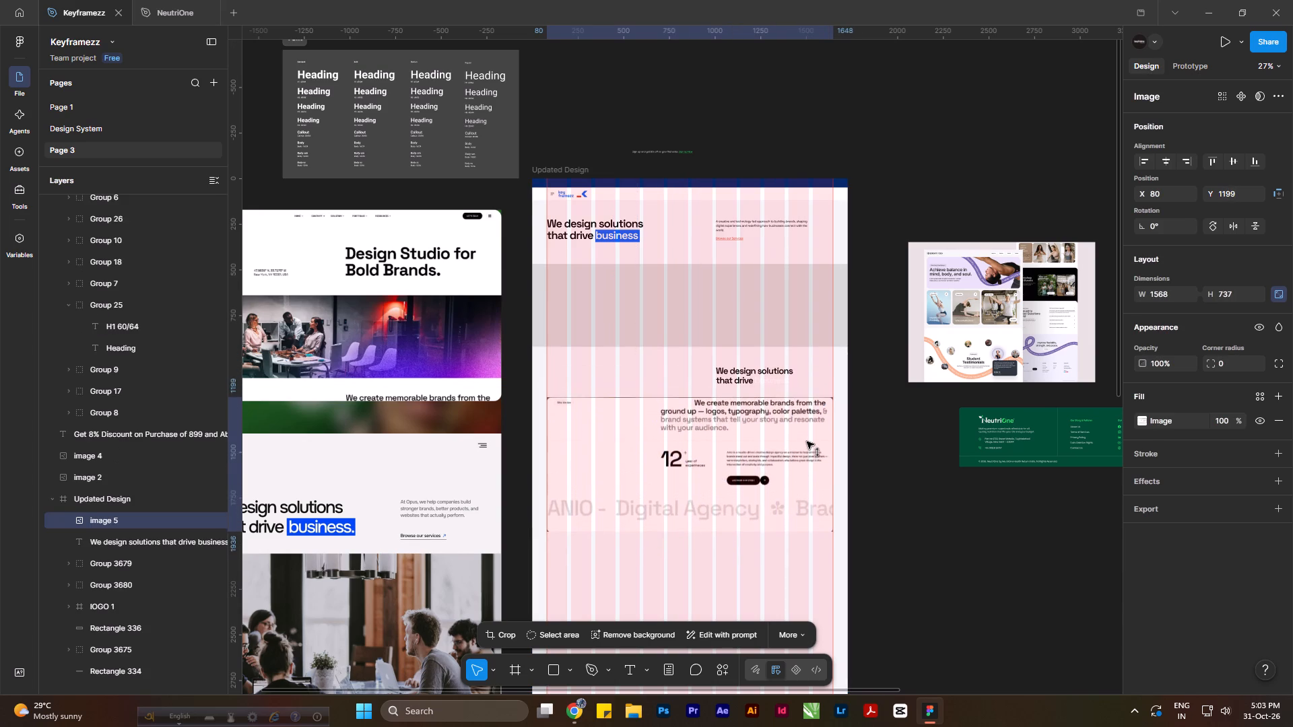
pyautogui.moveTo(807, 442); pyautogui.dragTo(808, 436)
# Move the small headline above the screenshot up to X 1006, Y 1008.
pyautogui.keyDown('ctrl'); pyautogui.scroll(6, 765, 386); pyautogui.keyUp('ctrl')
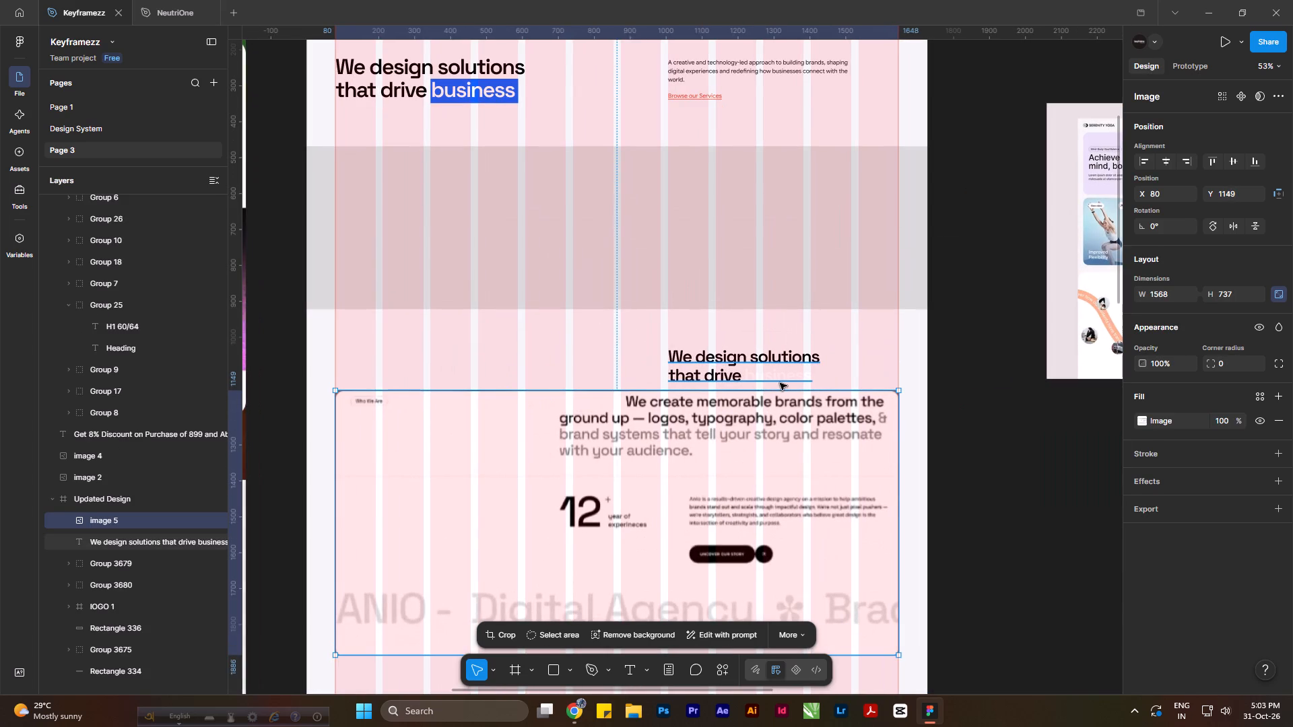
pyautogui.keyDown('ctrl'); pyautogui.scroll(5, 778, 377); pyautogui.keyUp('ctrl')
pyautogui.keyDown('ctrl'); pyautogui.scroll(-3, 818, 344); pyautogui.keyUp('ctrl')
pyautogui.moveTo(804, 345); pyautogui.dragTo(801, 335)
# Recolor all of the small headline's text with the Foundation dark-500 library color.
pyautogui.tripleClick(801, 335)
pyautogui.hotkey('ctrl', 'a')
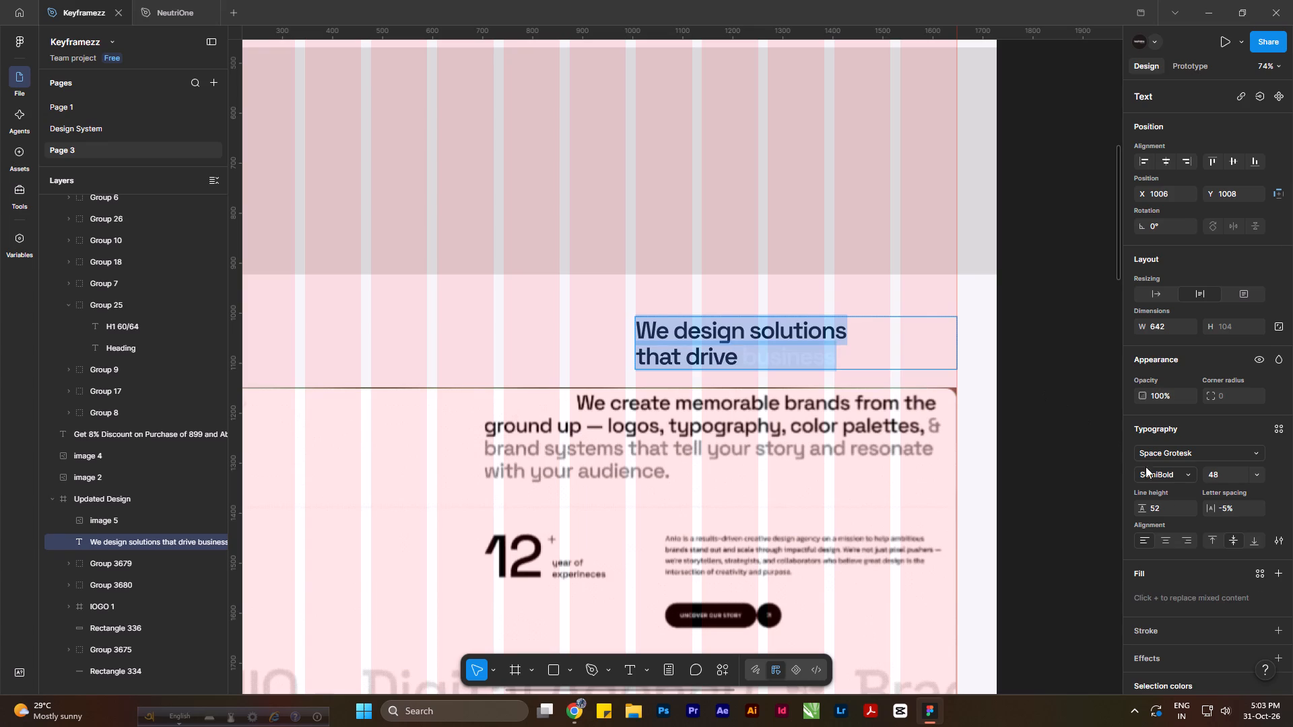
pyautogui.scroll(-6, 1243, 518)
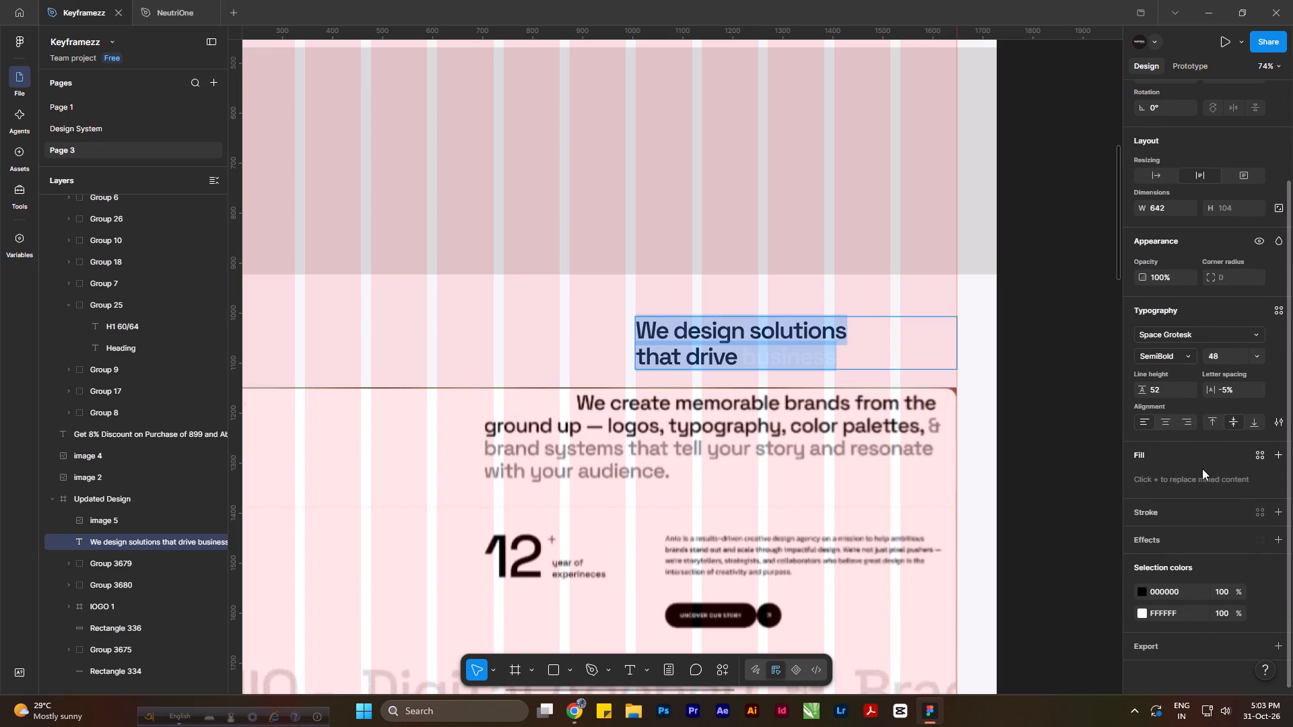
pyautogui.click(1263, 453)
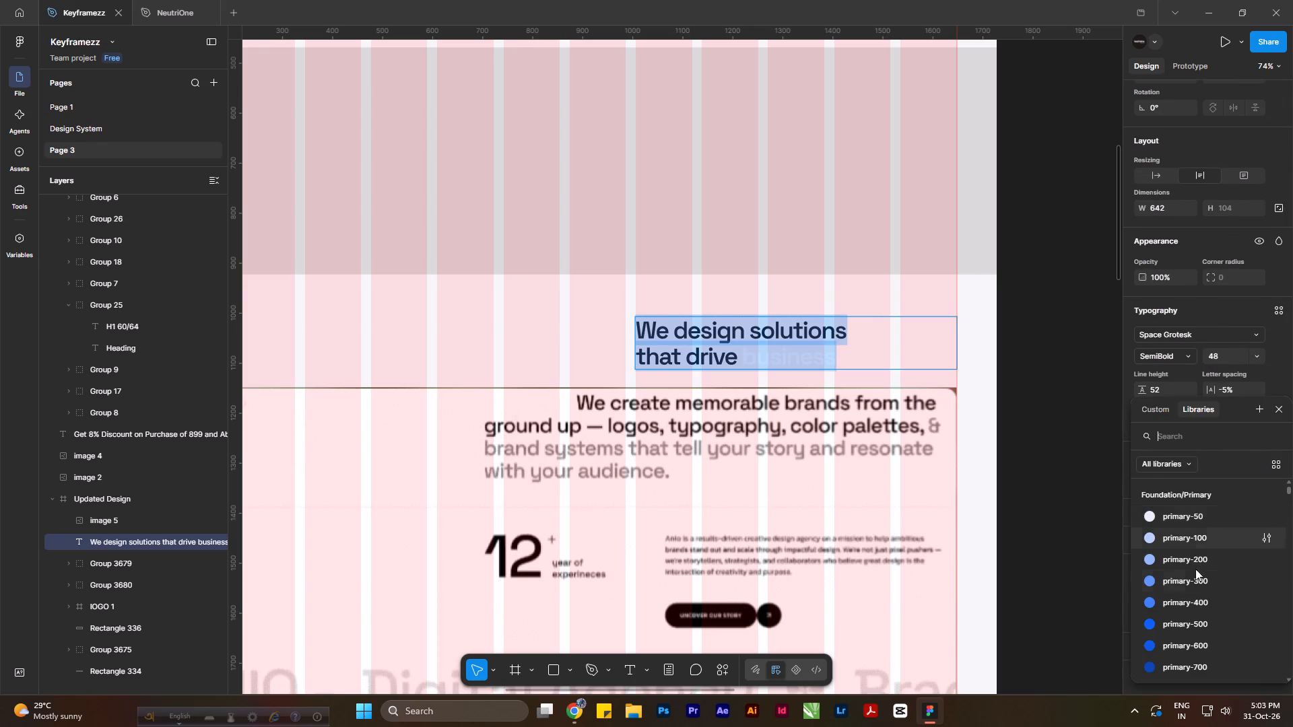
pyautogui.scroll(-7, 1191, 574)
pyautogui.click(1201, 627)
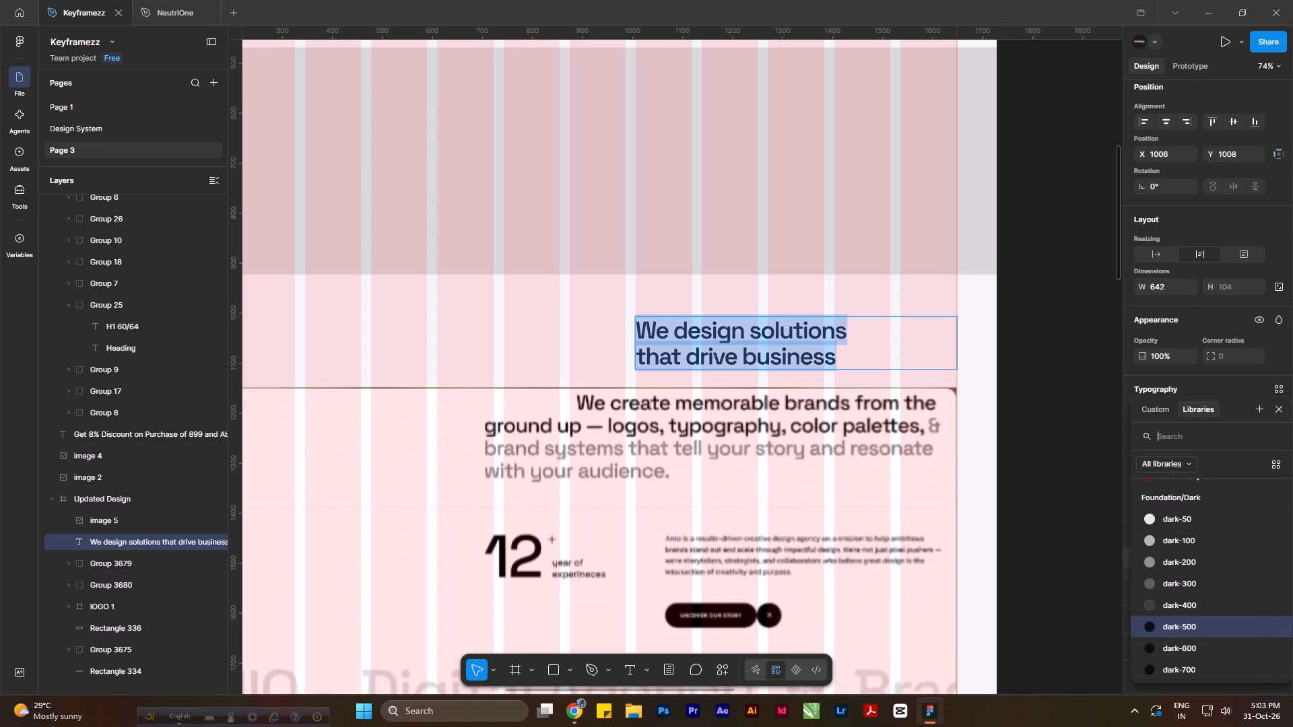
pyautogui.click(564, 320)
pyautogui.click(1041, 358)
# Move the hero headline group over the Design Studio image's headline at X 735, Y 367, in front of all layers.
pyautogui.keyDown('ctrl'); pyautogui.scroll(-7, 964, 371); pyautogui.keyUp('ctrl')
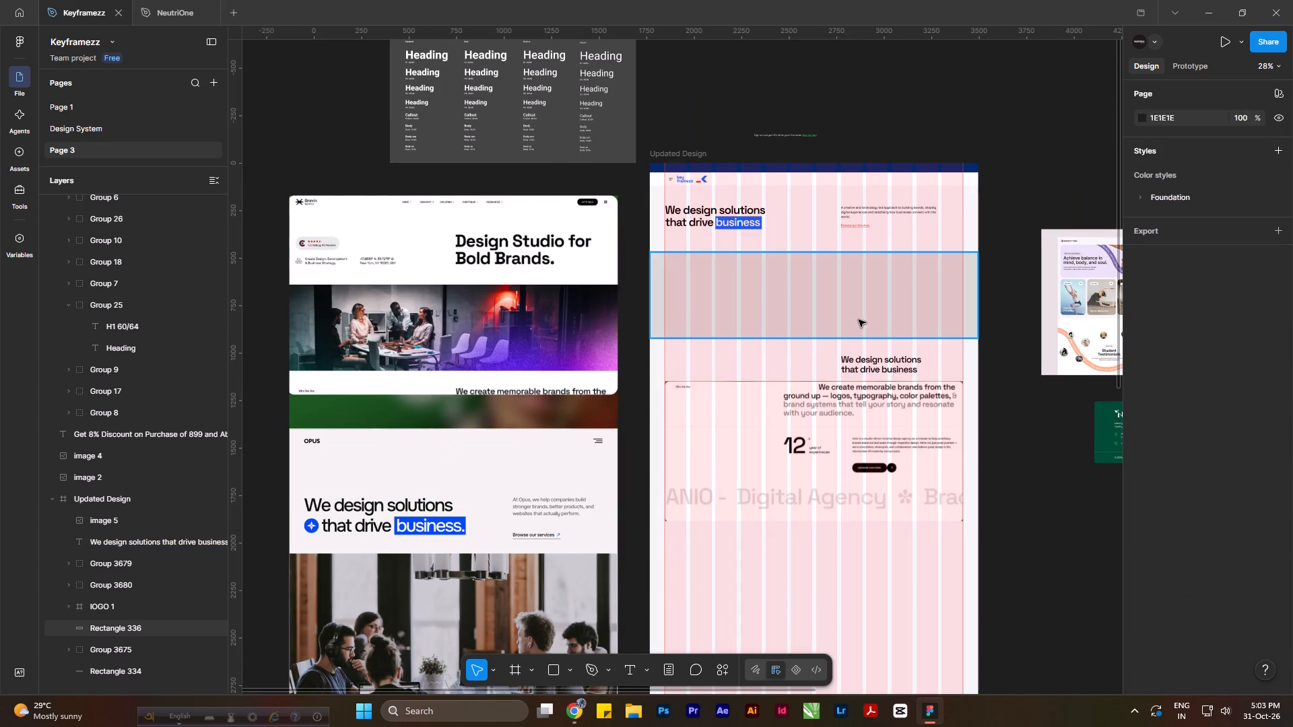
pyautogui.moveTo(696, 215); pyautogui.dragTo(487, 246)
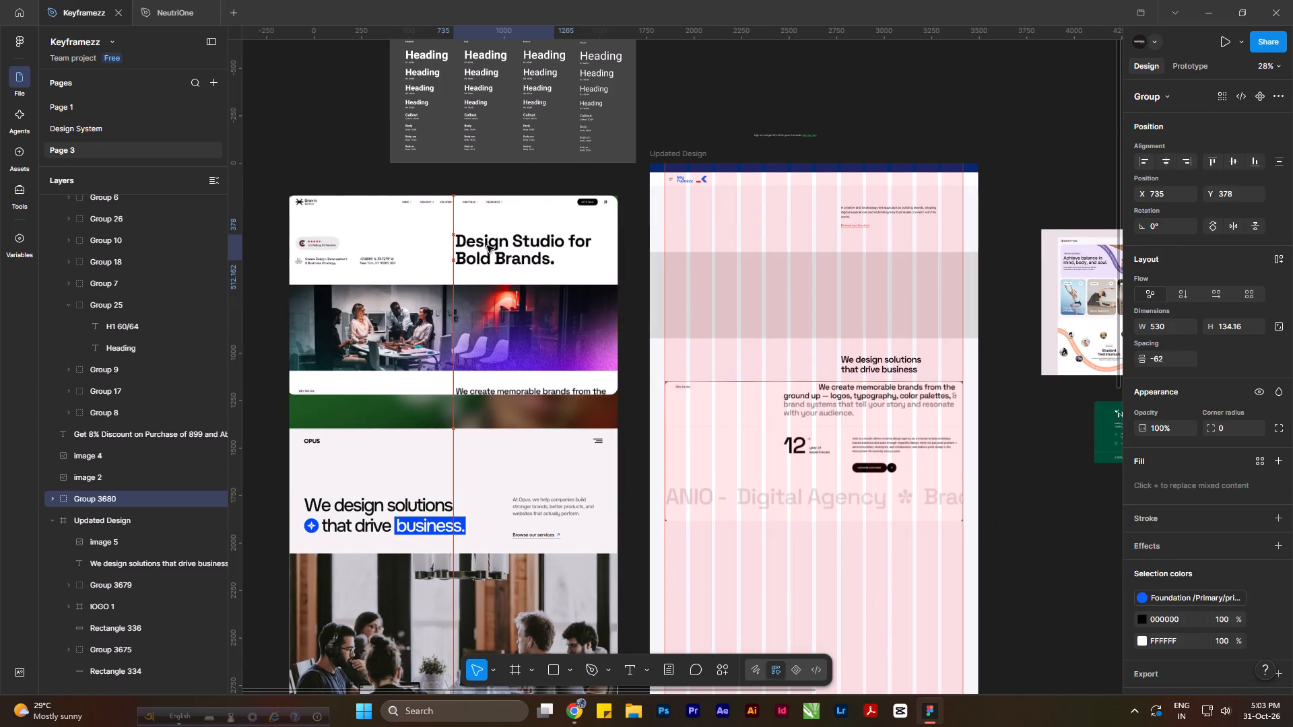
pyautogui.moveTo(487, 246); pyautogui.dragTo(486, 244)
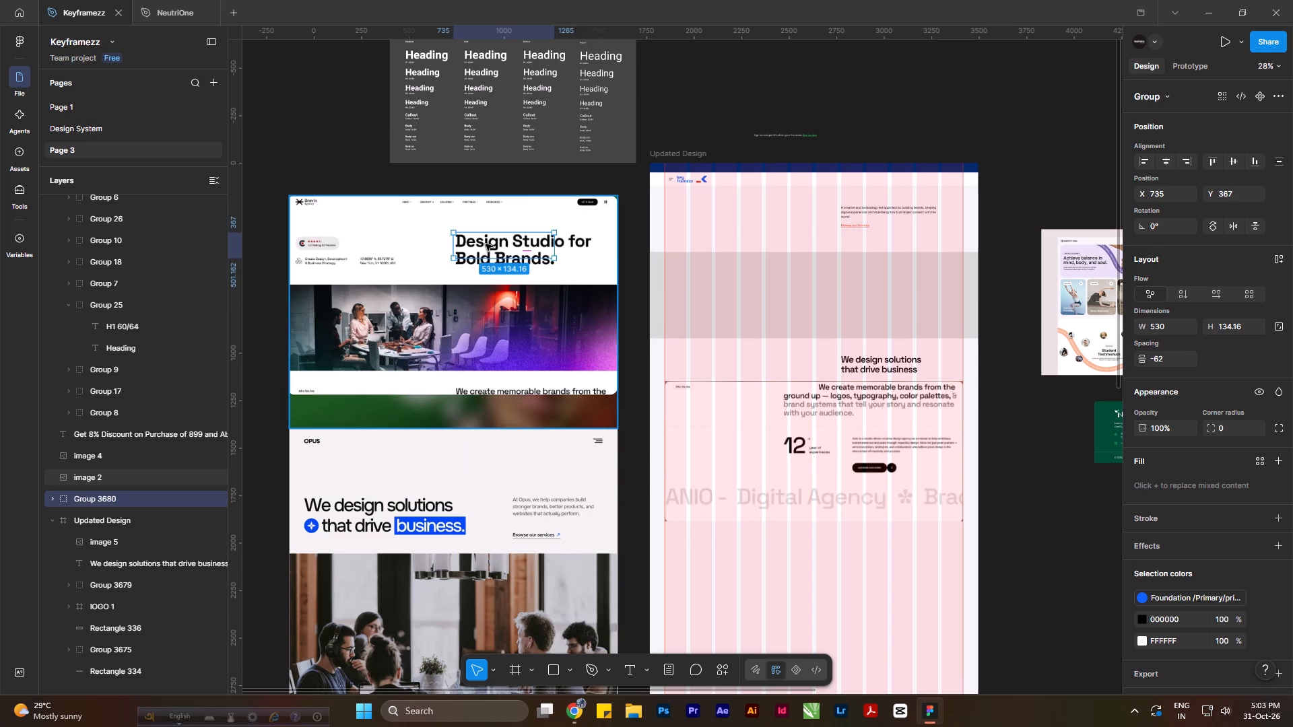
pyautogui.hotkey('ctrl', 'shift', ']')
pyautogui.keyDown('alt'); pyautogui.scroll(6, 525, 228); pyautogui.keyUp('alt')
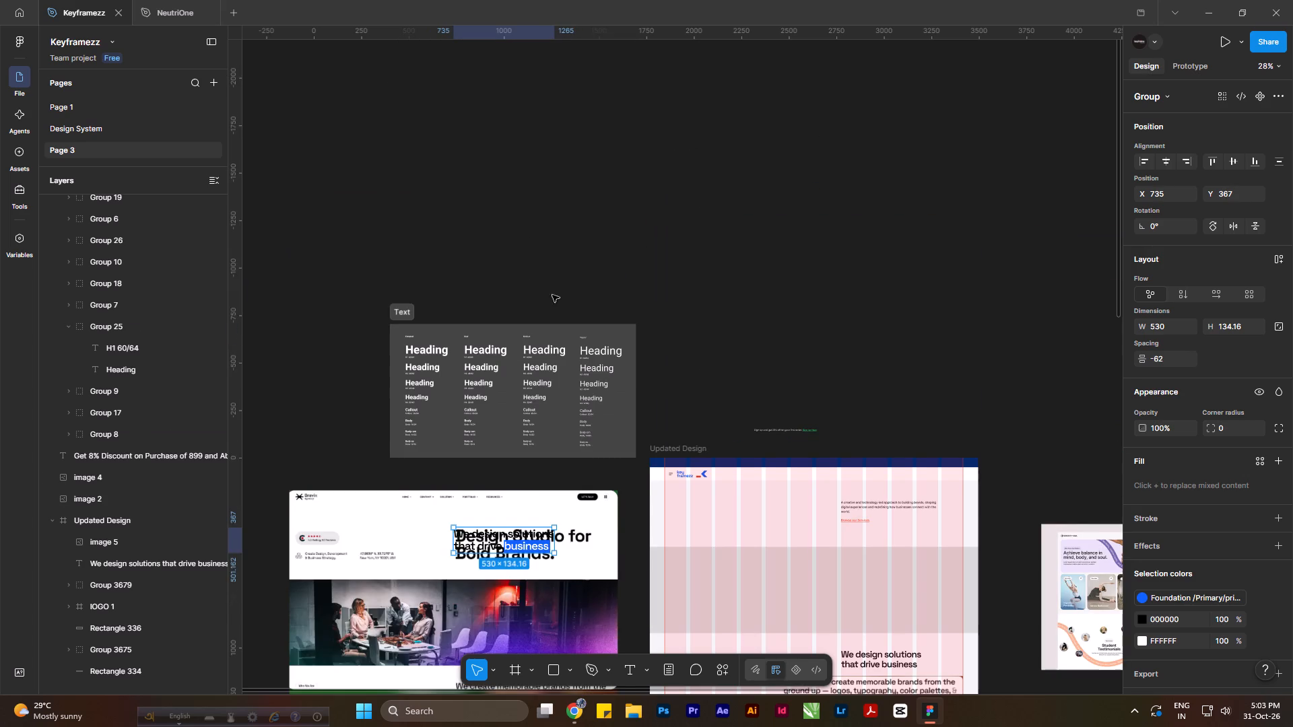
# Scale the hero headline group to 747 × 189.34 at X 742, Y 360, matching the Design Studio headline beneath it.
pyautogui.scroll(-7, 548, 287)
pyautogui.keyDown('ctrl'); pyautogui.scroll(8, 521, 281); pyautogui.keyUp('ctrl')
pyautogui.click(533, 198)
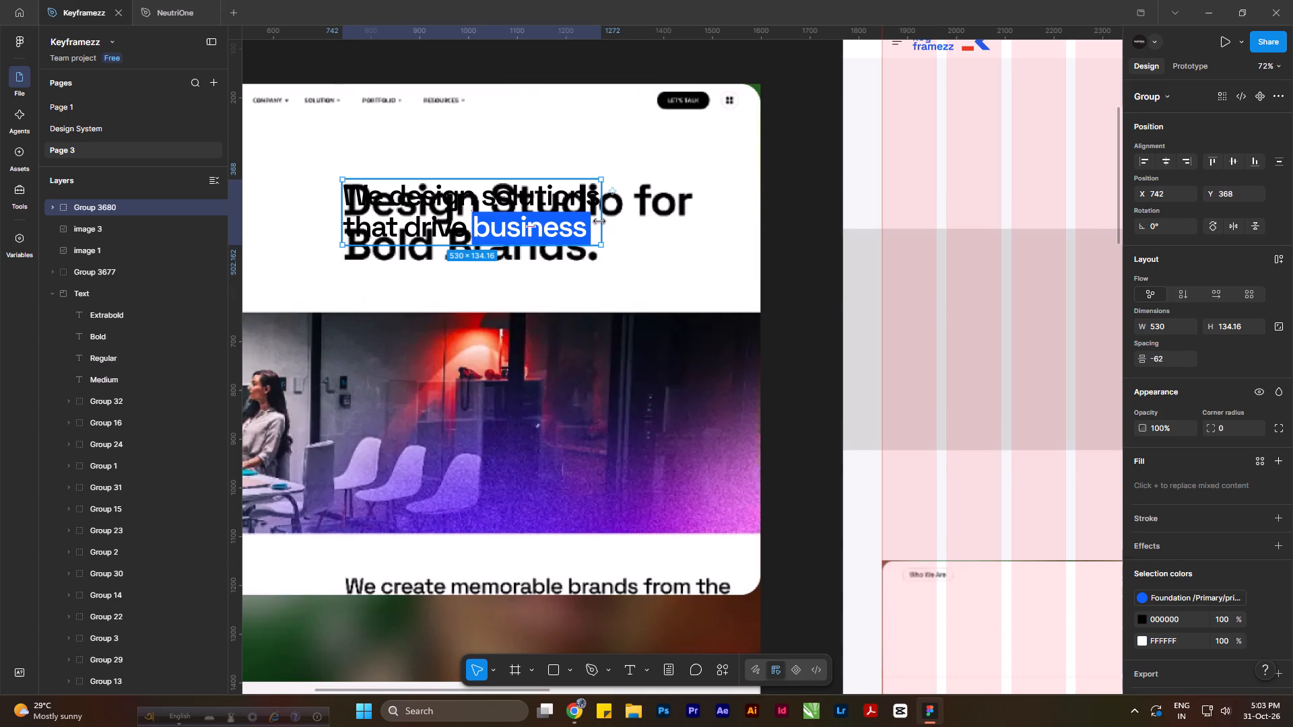
pyautogui.press('k')
pyautogui.moveTo(598, 214); pyautogui.dragTo(686, 234)
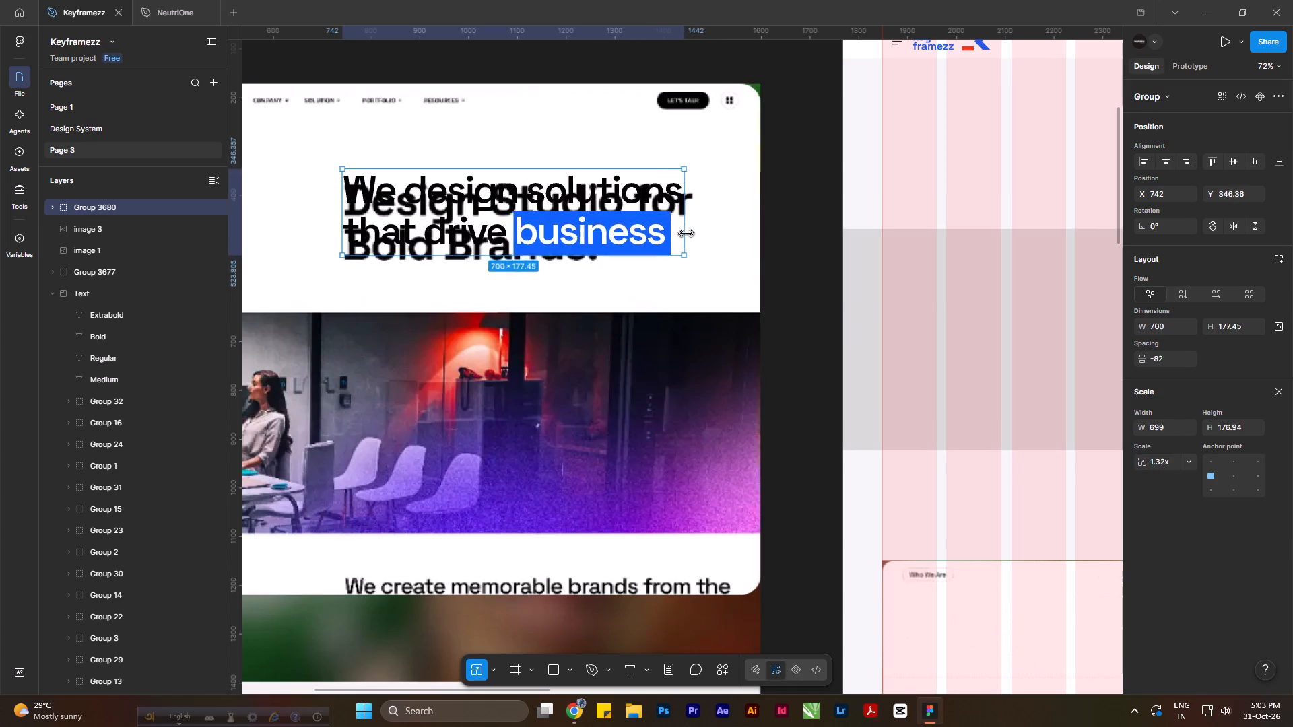
pyautogui.moveTo(686, 234); pyautogui.dragTo(707, 234)
pyautogui.moveTo(576, 218); pyautogui.dragTo(576, 228)
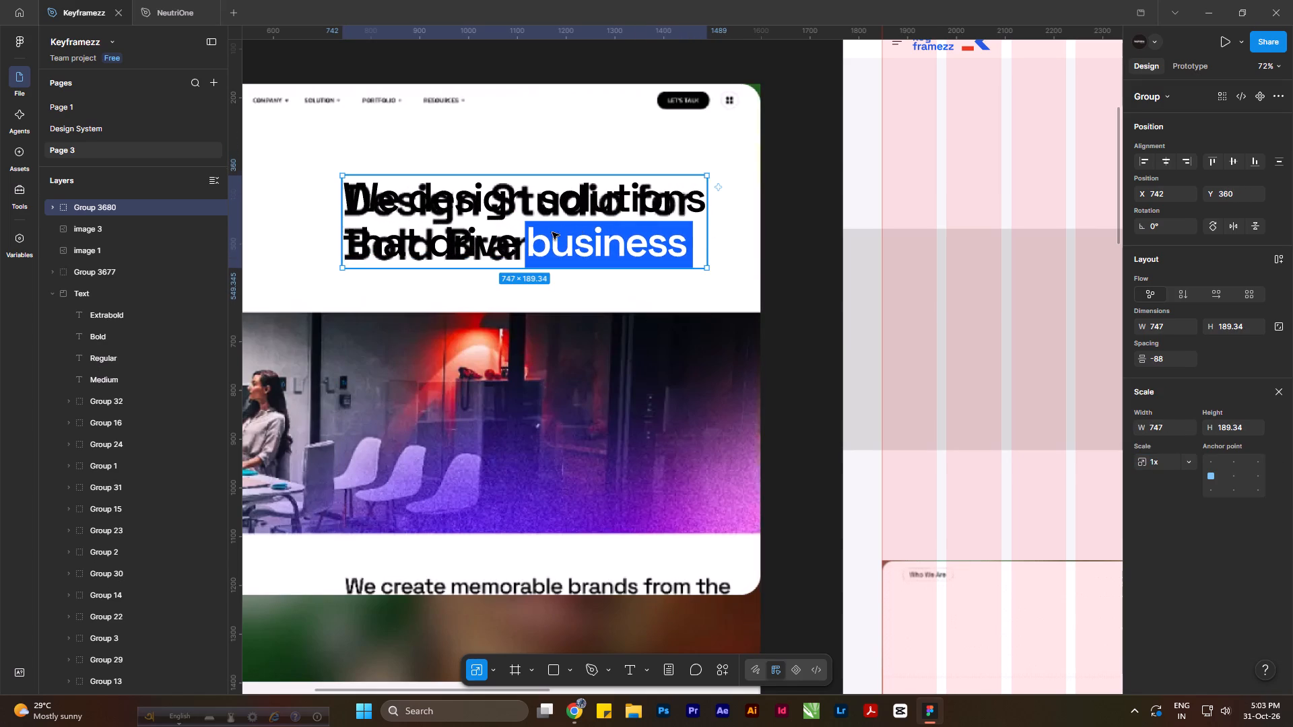
# Move the scaled hero headline group back into Updated Design's hero at X 80, Y 201.
pyautogui.keyDown('ctrl'); pyautogui.scroll(-5, 433, 222); pyautogui.keyUp('ctrl')
pyautogui.moveTo(444, 221); pyautogui.dragTo(729, 186)
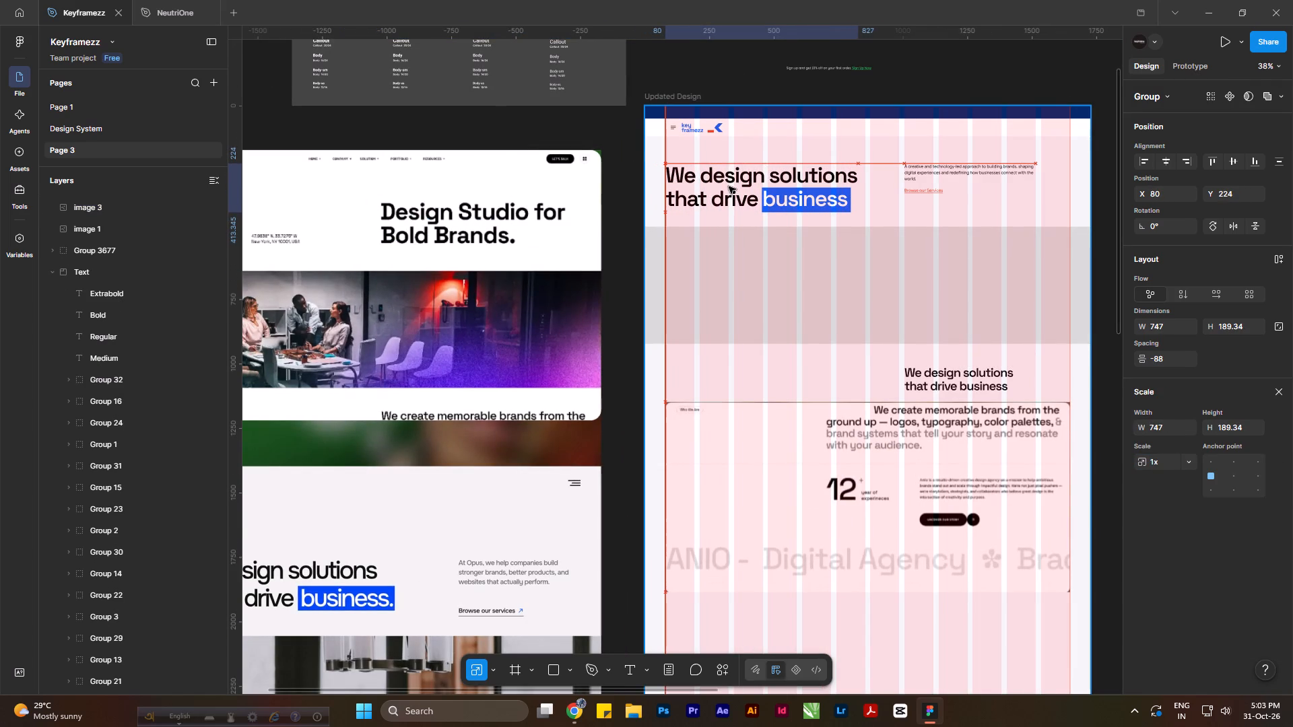
pyautogui.moveTo(729, 186); pyautogui.dragTo(729, 180)
# Align the vertical centers of the hero headline group and the adjacent intro paragraph group, and save.
pyautogui.keyDown('shift'); pyautogui.click(919, 176); pyautogui.keyUp('shift')
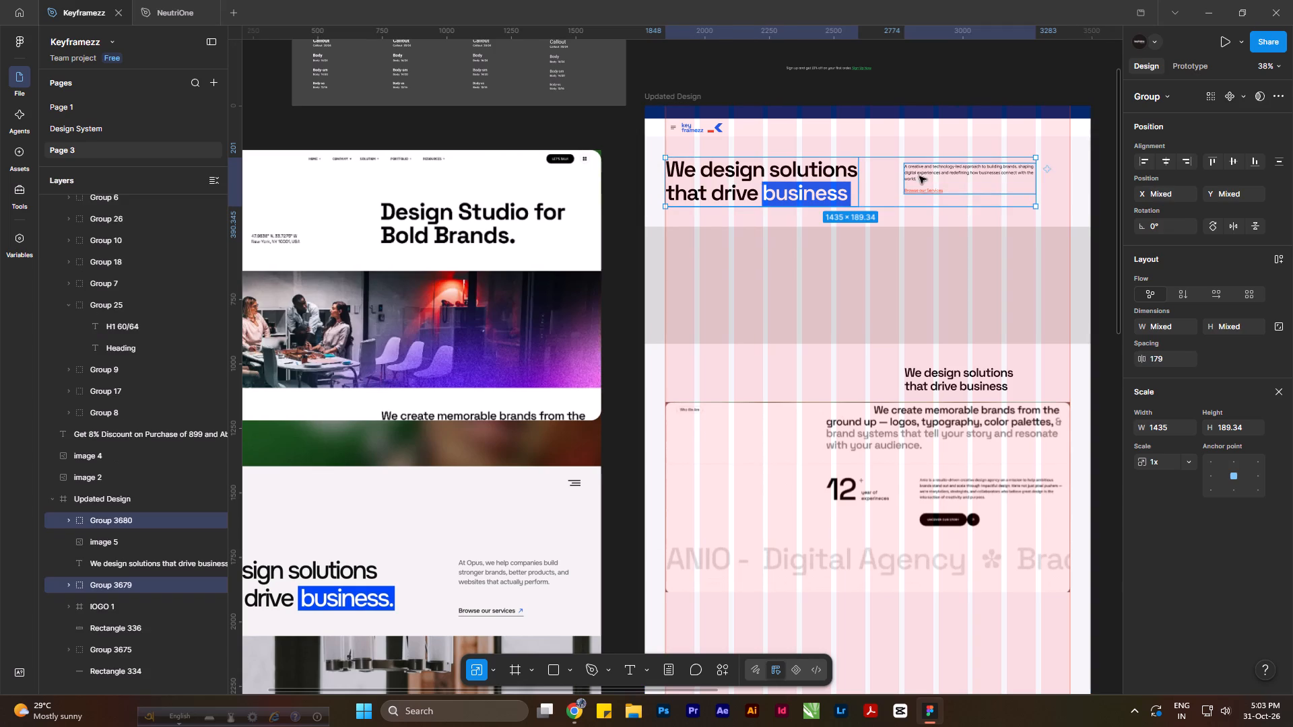
pyautogui.click(1233, 160)
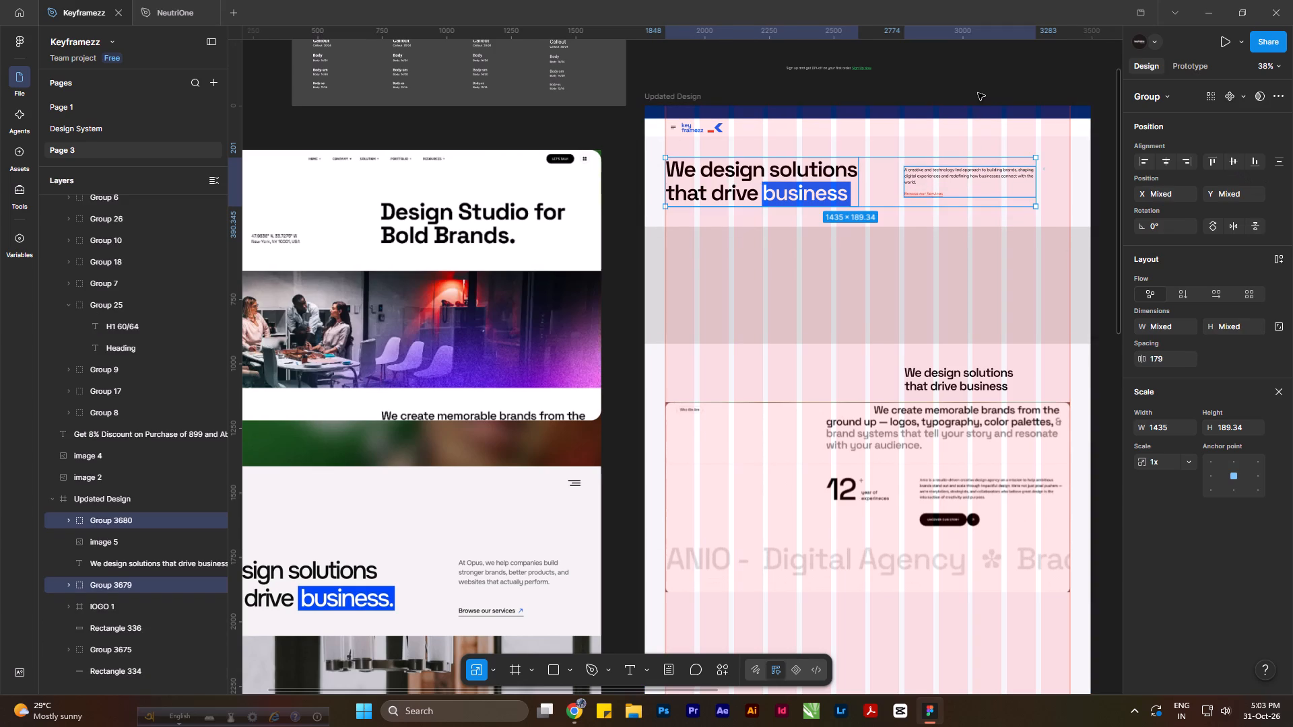
pyautogui.click(977, 91)
pyautogui.hotkey('ctrl', 's')
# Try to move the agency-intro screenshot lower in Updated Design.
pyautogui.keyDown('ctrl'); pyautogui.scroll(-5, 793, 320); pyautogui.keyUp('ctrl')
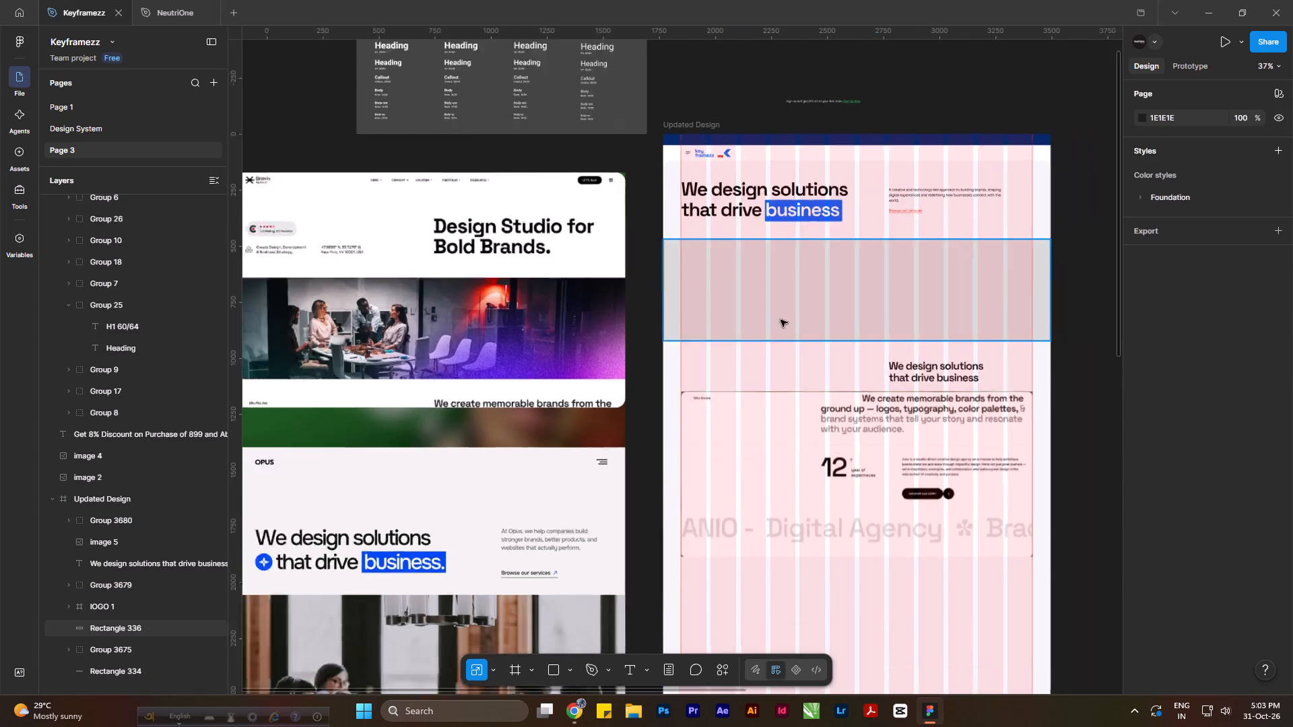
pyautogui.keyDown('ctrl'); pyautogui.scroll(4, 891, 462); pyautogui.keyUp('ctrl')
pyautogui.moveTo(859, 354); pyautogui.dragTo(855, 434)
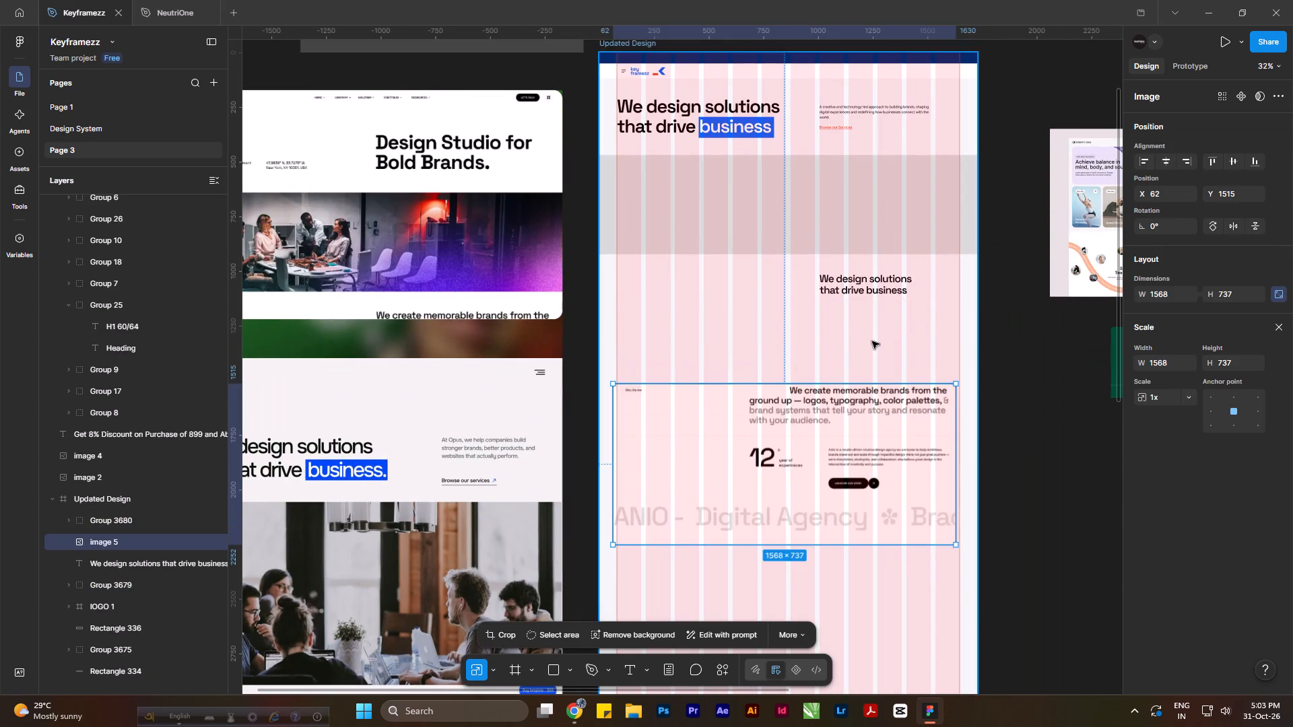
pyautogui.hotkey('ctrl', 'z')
# Move the small headline over the screenshot's "We create memorable brands" text at X 888, Y 1155, in front of all layers.
pyautogui.keyDown('ctrl'); pyautogui.scroll(10, 868, 306); pyautogui.keyUp('ctrl')
pyautogui.moveTo(875, 244); pyautogui.dragTo(791, 371)
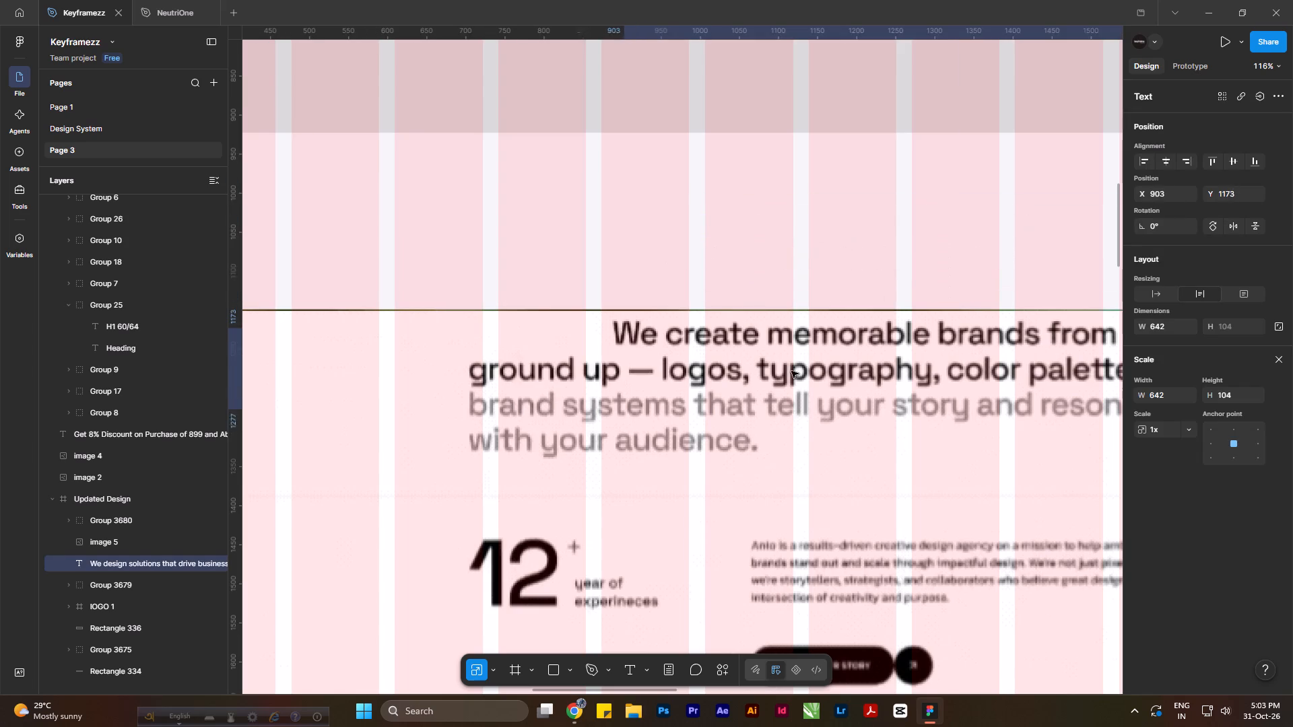
pyautogui.moveTo(791, 371); pyautogui.dragTo(788, 358)
pyautogui.hotkey('ctrl', 'shift', ']')
pyautogui.keyDown('ctrl'); pyautogui.scroll(4, 756, 352); pyautogui.keyUp('ctrl')
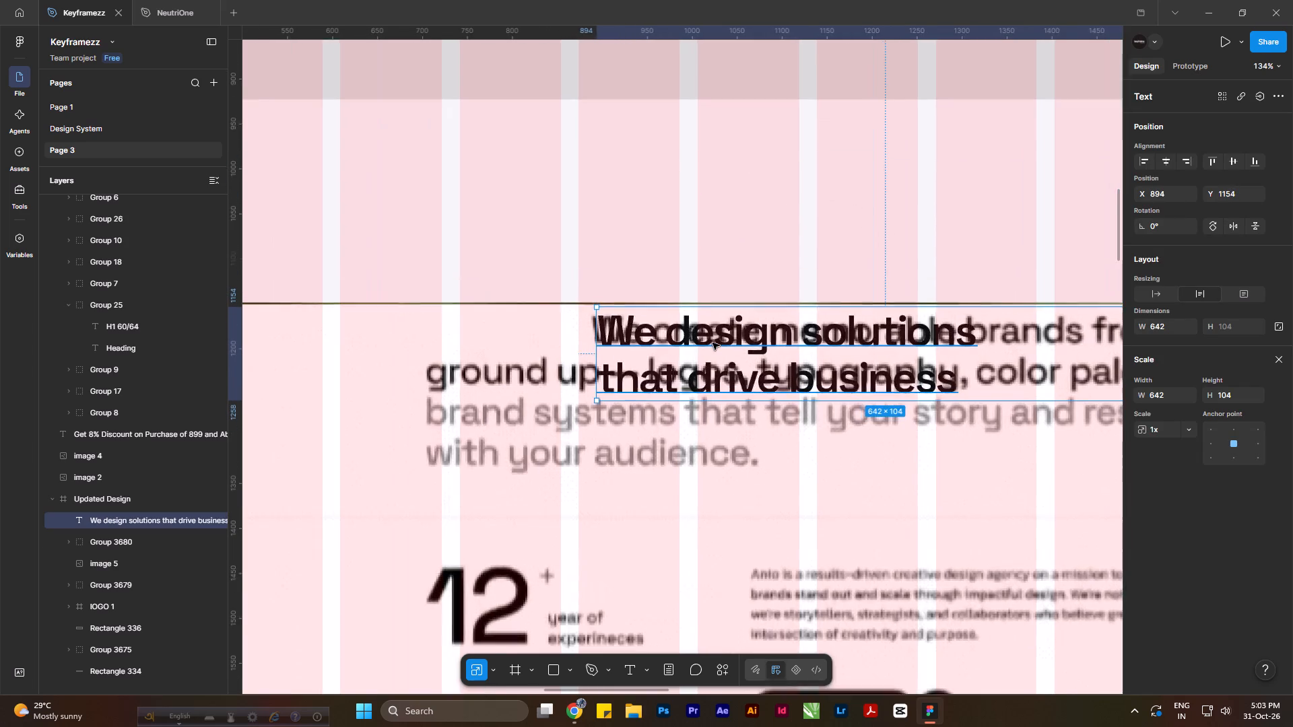
pyautogui.keyDown('ctrl'); pyautogui.scroll(2, 712, 343); pyautogui.keyUp('ctrl')
pyautogui.moveTo(708, 337); pyautogui.dragTo(699, 338)
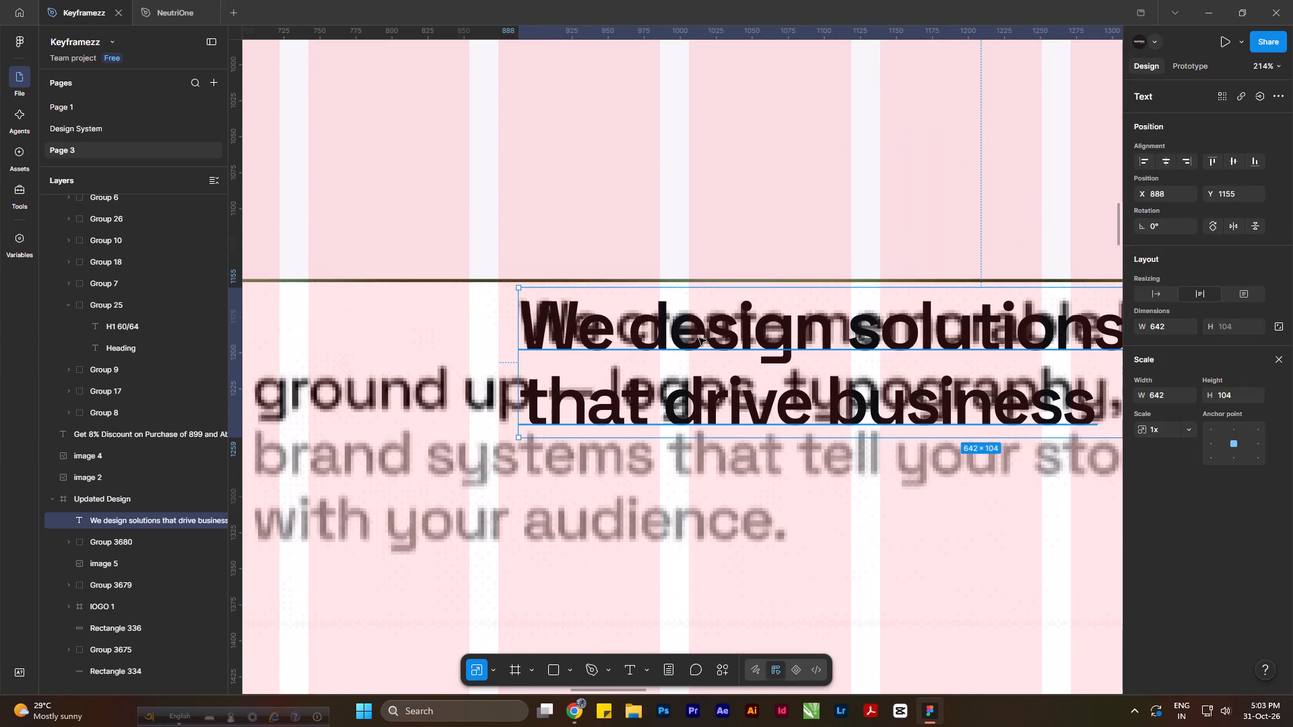
# Set the small headline's font size to 40.
pyautogui.click(1282, 359)
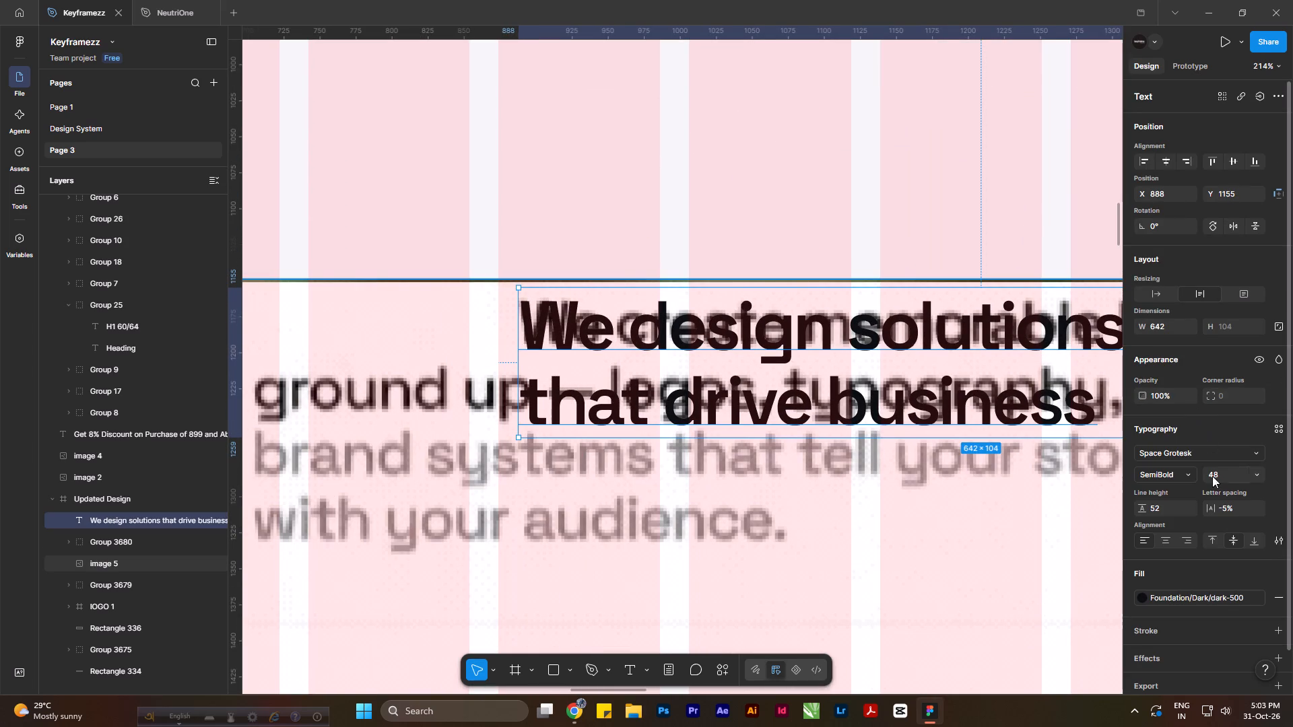
pyautogui.click(1258, 473)
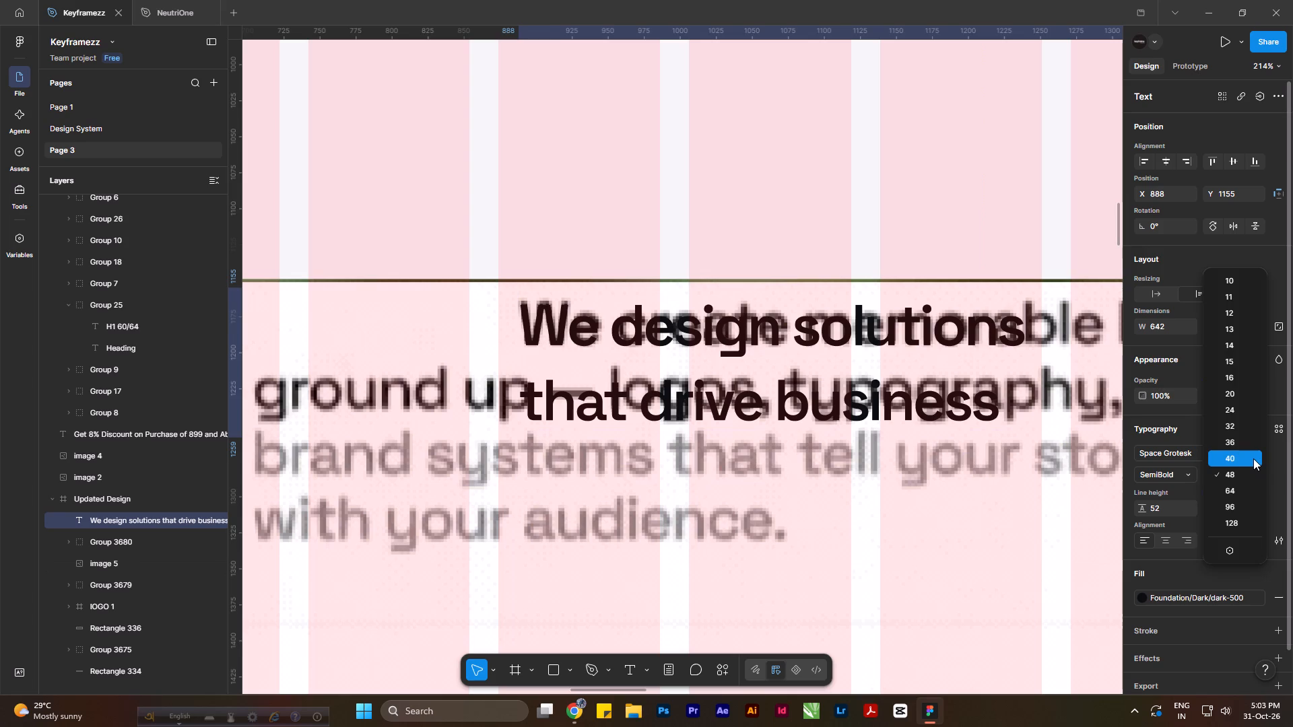
pyautogui.click(1253, 458)
# Move the agency-intro screenshot down to X 80, Y 1423 in Updated Design.
pyautogui.keyDown('ctrl'); pyautogui.scroll(-20, 699, 372); pyautogui.keyUp('ctrl')
pyautogui.keyDown('ctrl'); pyautogui.scroll(-8, 699, 372); pyautogui.keyUp('ctrl')
pyautogui.keyDown('ctrl'); pyautogui.scroll(8, 669, 252); pyautogui.keyUp('ctrl')
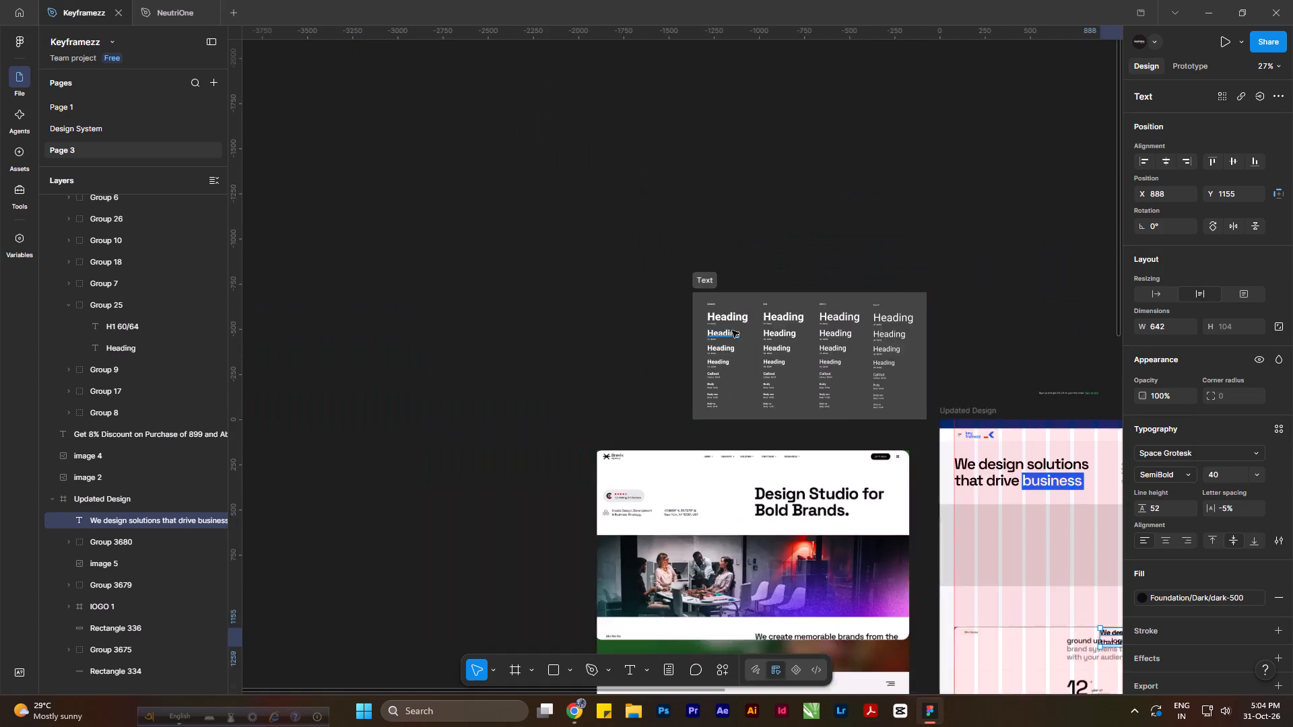
pyautogui.keyDown('ctrl'); pyautogui.scroll(7, 732, 331); pyautogui.keyUp('ctrl')
pyautogui.keyDown('ctrl'); pyautogui.scroll(3, 707, 223); pyautogui.keyUp('ctrl')
pyautogui.keyDown('ctrl'); pyautogui.scroll(-13, 521, 203); pyautogui.keyUp('ctrl')
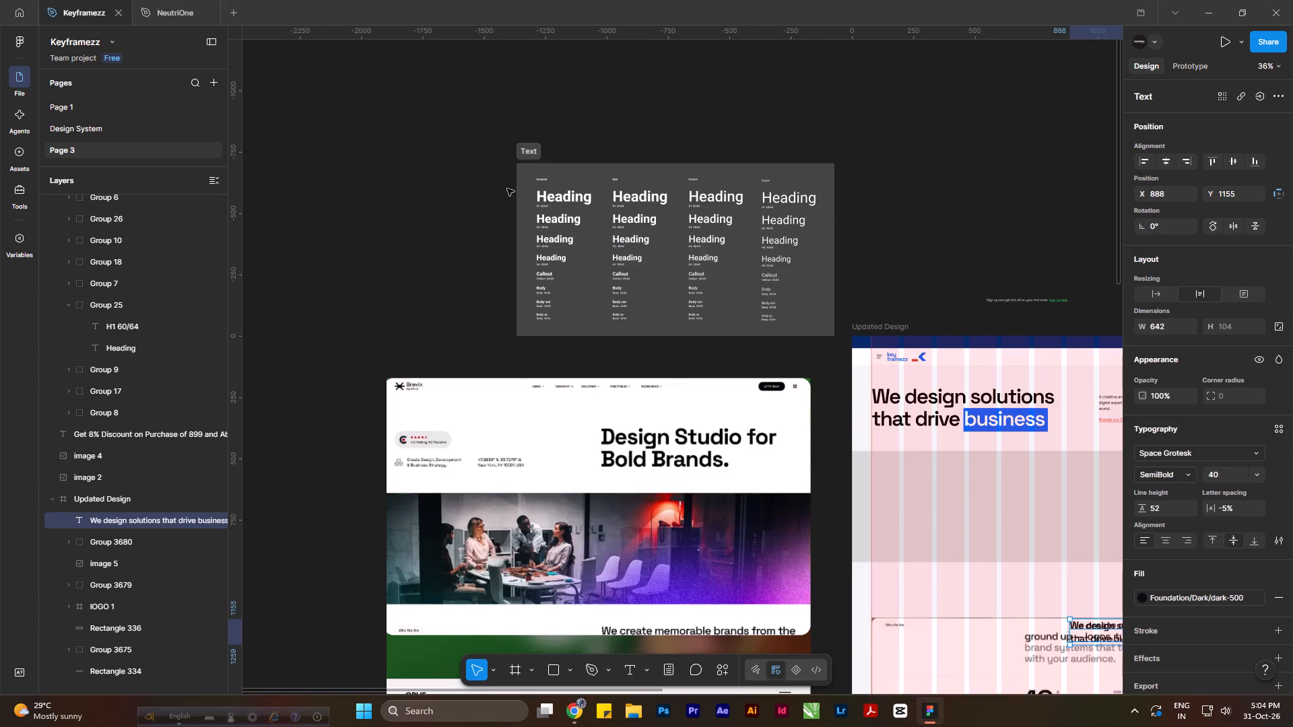
pyautogui.keyDown('ctrl'); pyautogui.scroll(-8, 497, 187); pyautogui.keyUp('ctrl')
pyautogui.keyDown('ctrl'); pyautogui.scroll(7, 799, 442); pyautogui.keyUp('ctrl')
pyautogui.moveTo(836, 456); pyautogui.dragTo(834, 535)
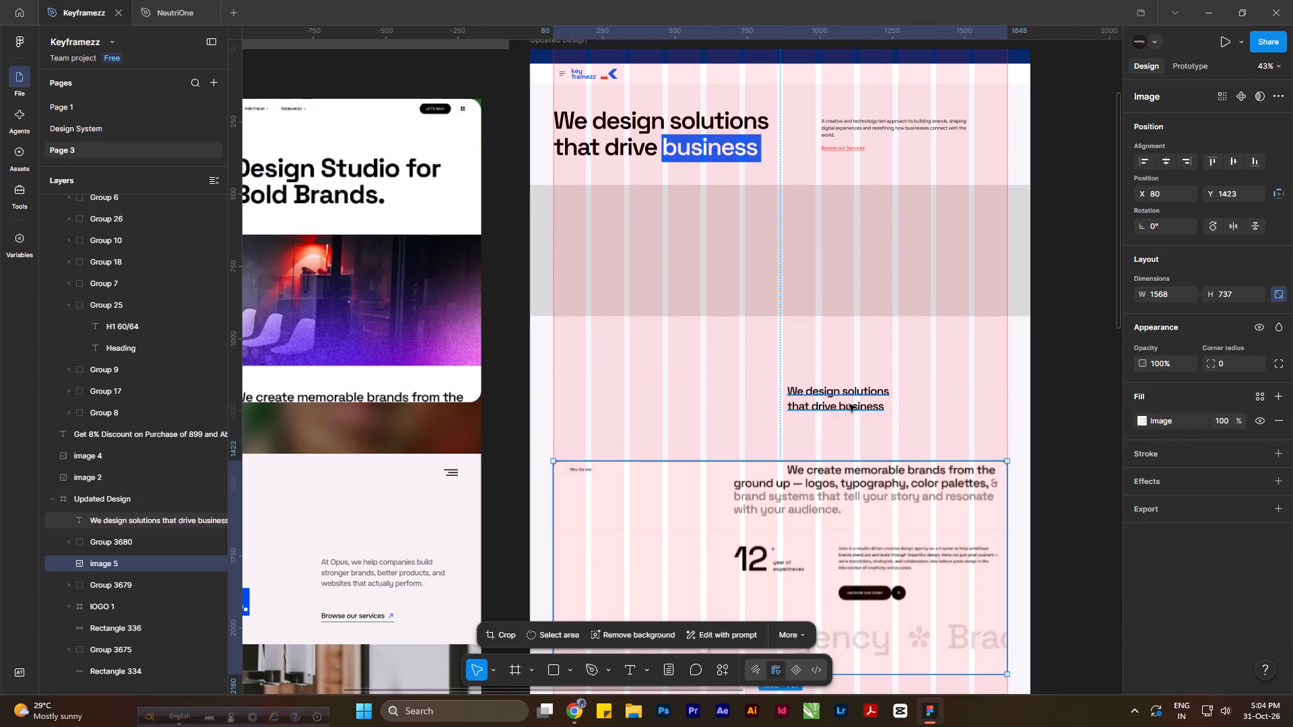
# Move the small headline up beneath the gray hero image placeholder at X 874, Y 981.
pyautogui.moveTo(849, 405); pyautogui.dragTo(842, 357)
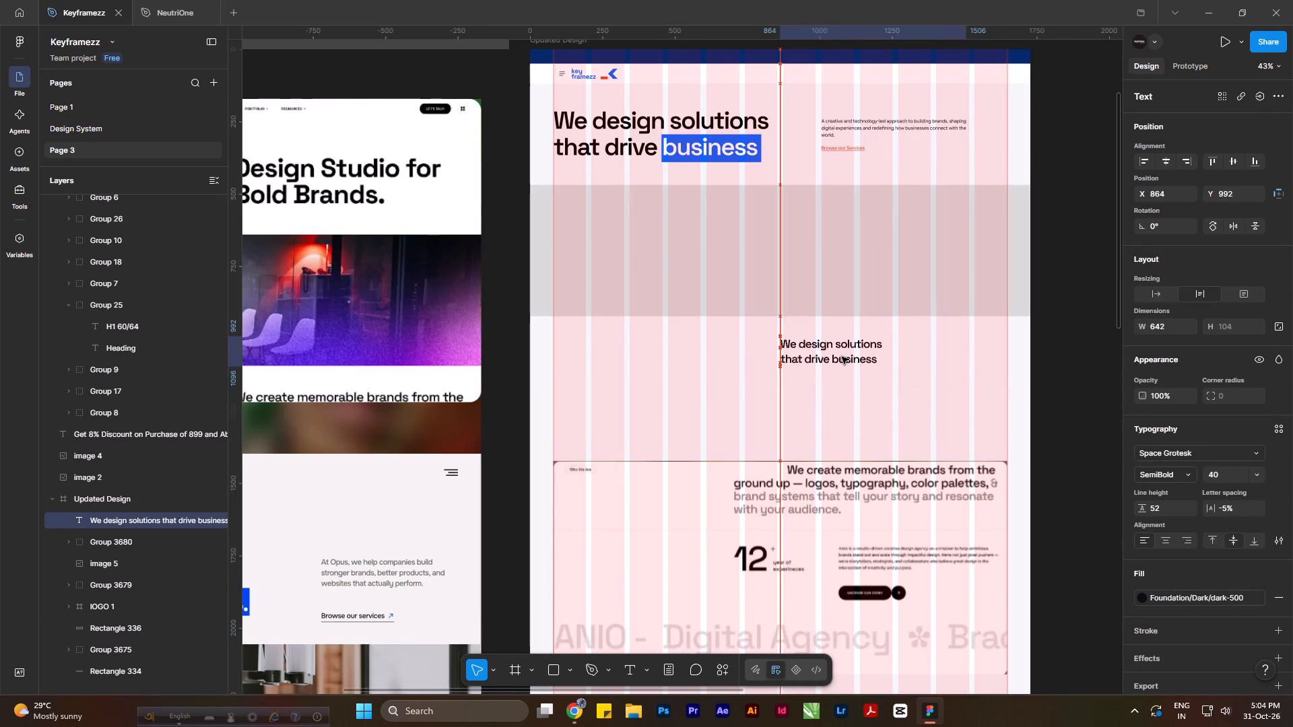
pyautogui.moveTo(842, 357); pyautogui.dragTo(842, 355)
pyautogui.keyDown('ctrl'); pyautogui.scroll(11, 774, 324); pyautogui.keyUp('ctrl')
pyautogui.moveTo(802, 370); pyautogui.dragTo(816, 368)
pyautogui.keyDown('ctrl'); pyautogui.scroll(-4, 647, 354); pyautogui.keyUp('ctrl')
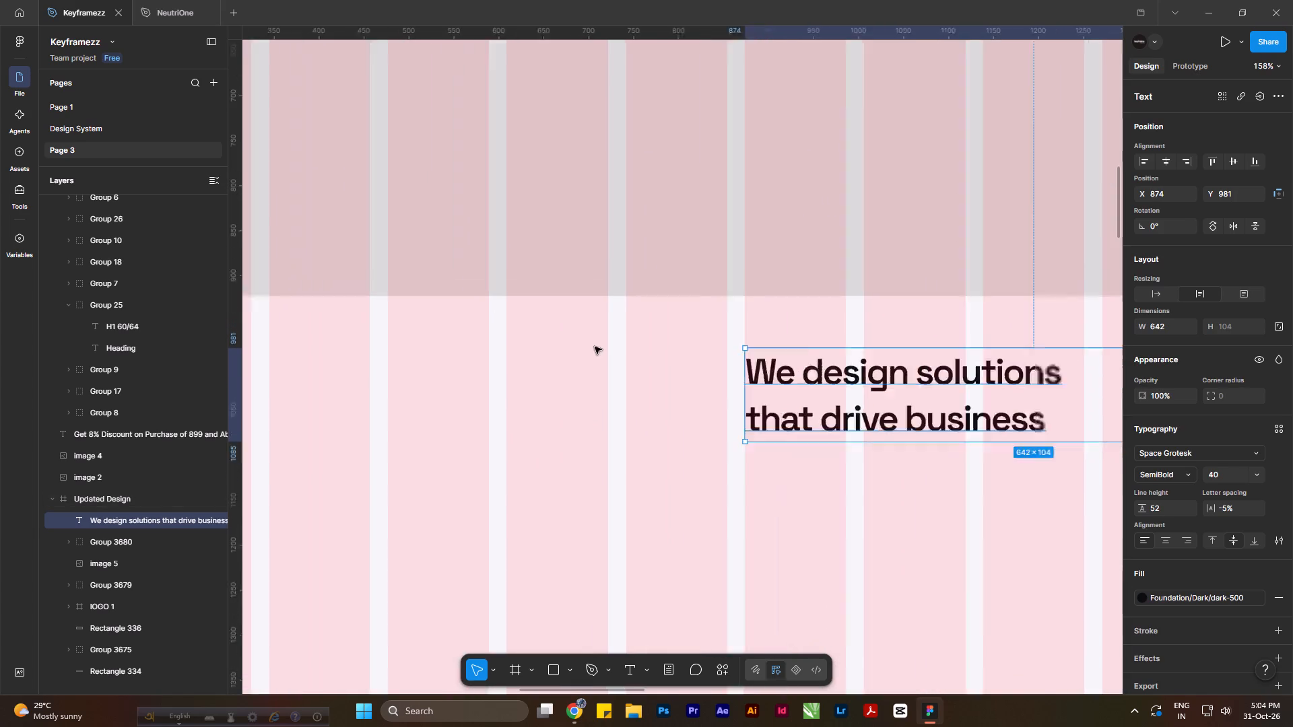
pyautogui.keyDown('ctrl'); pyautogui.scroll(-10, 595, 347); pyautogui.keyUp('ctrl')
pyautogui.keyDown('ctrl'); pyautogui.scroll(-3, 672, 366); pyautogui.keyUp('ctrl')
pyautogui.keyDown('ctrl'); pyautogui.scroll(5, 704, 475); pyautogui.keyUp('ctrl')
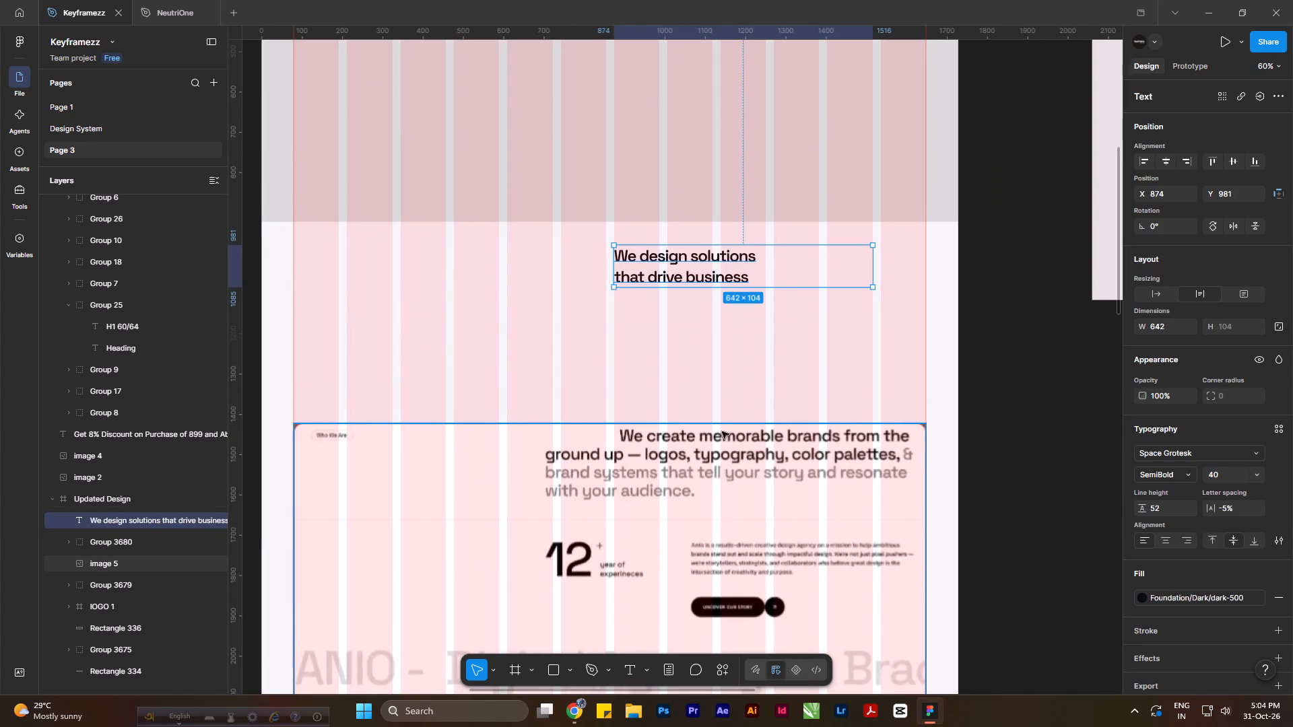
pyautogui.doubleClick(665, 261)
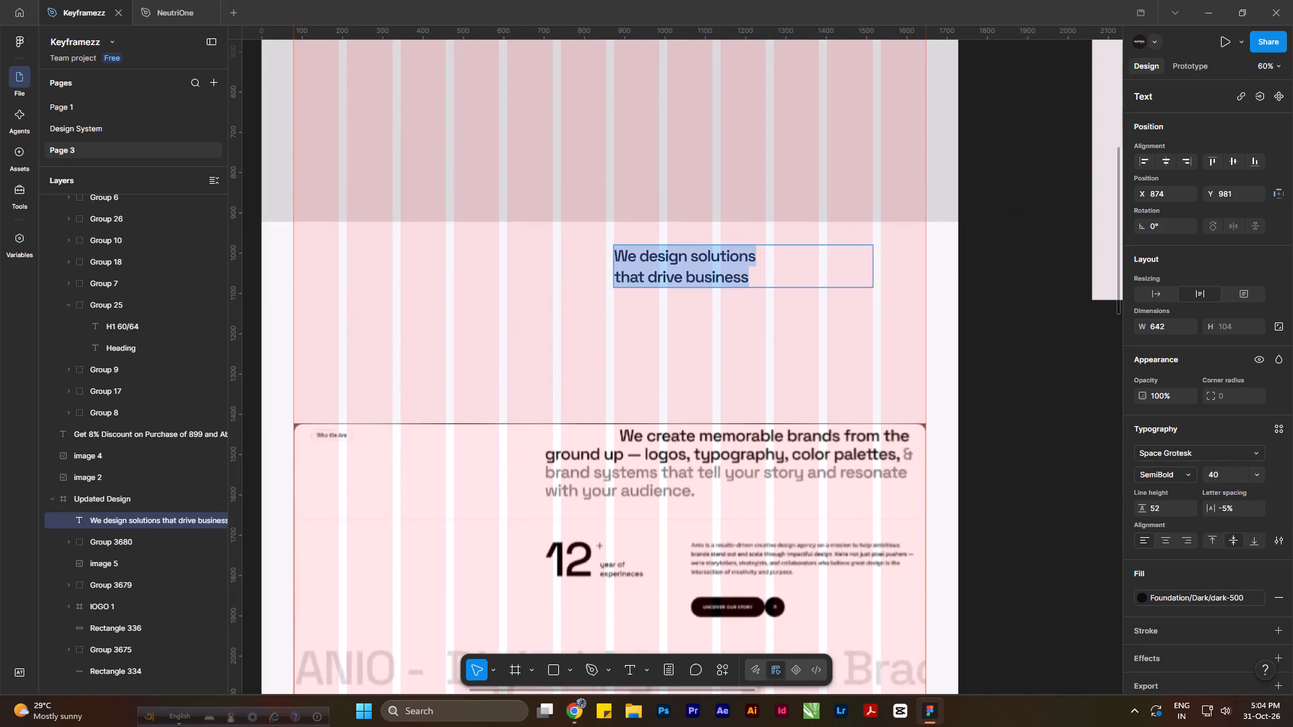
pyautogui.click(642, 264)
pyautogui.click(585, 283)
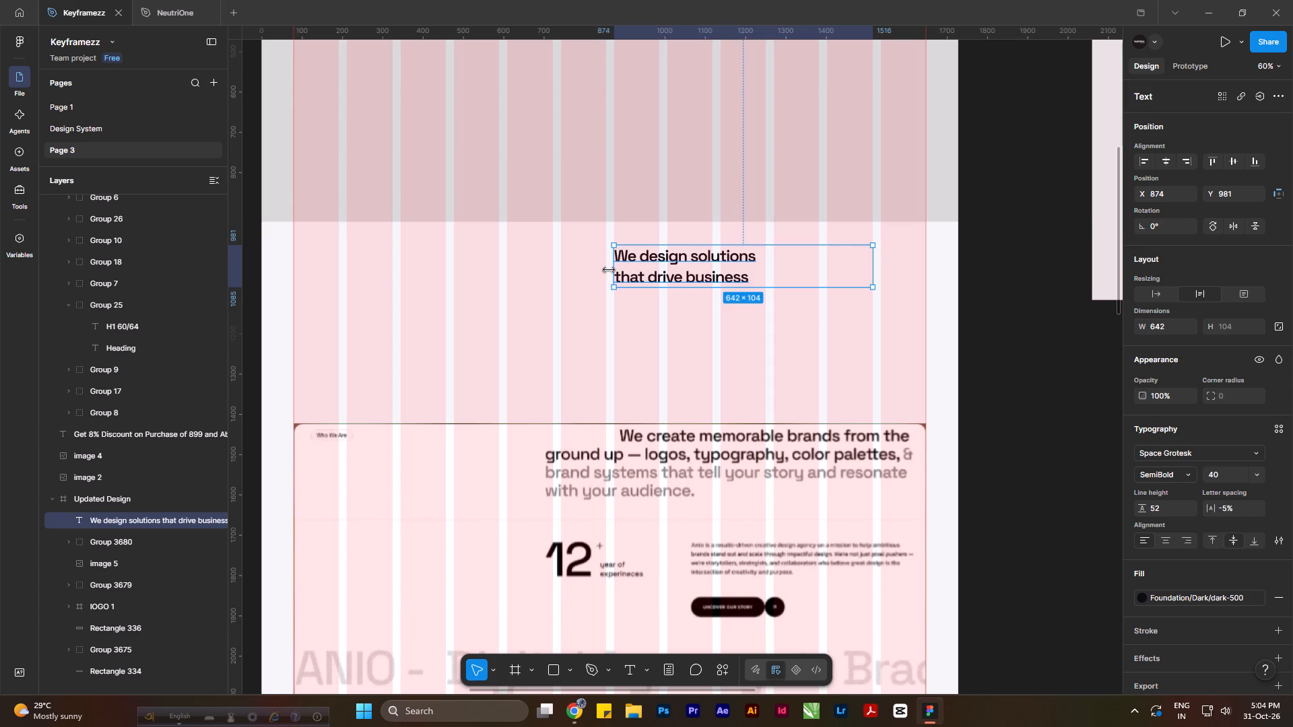
# Widen the small headline's text box to 964 on both sides, spanning the layout grid columns from X 684 to 1648.
pyautogui.moveTo(877, 267); pyautogui.dragTo(923, 273)
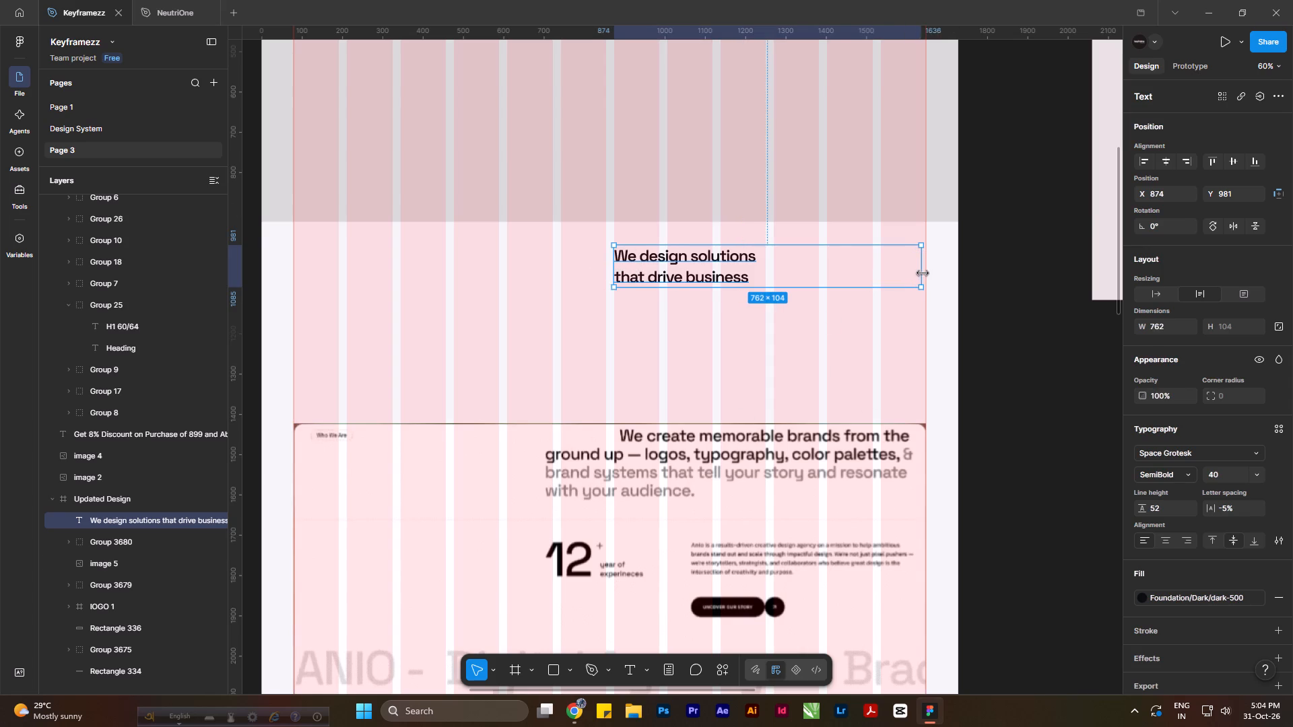
pyautogui.moveTo(923, 273); pyautogui.dragTo(923, 273)
pyautogui.moveTo(615, 265); pyautogui.dragTo(573, 269)
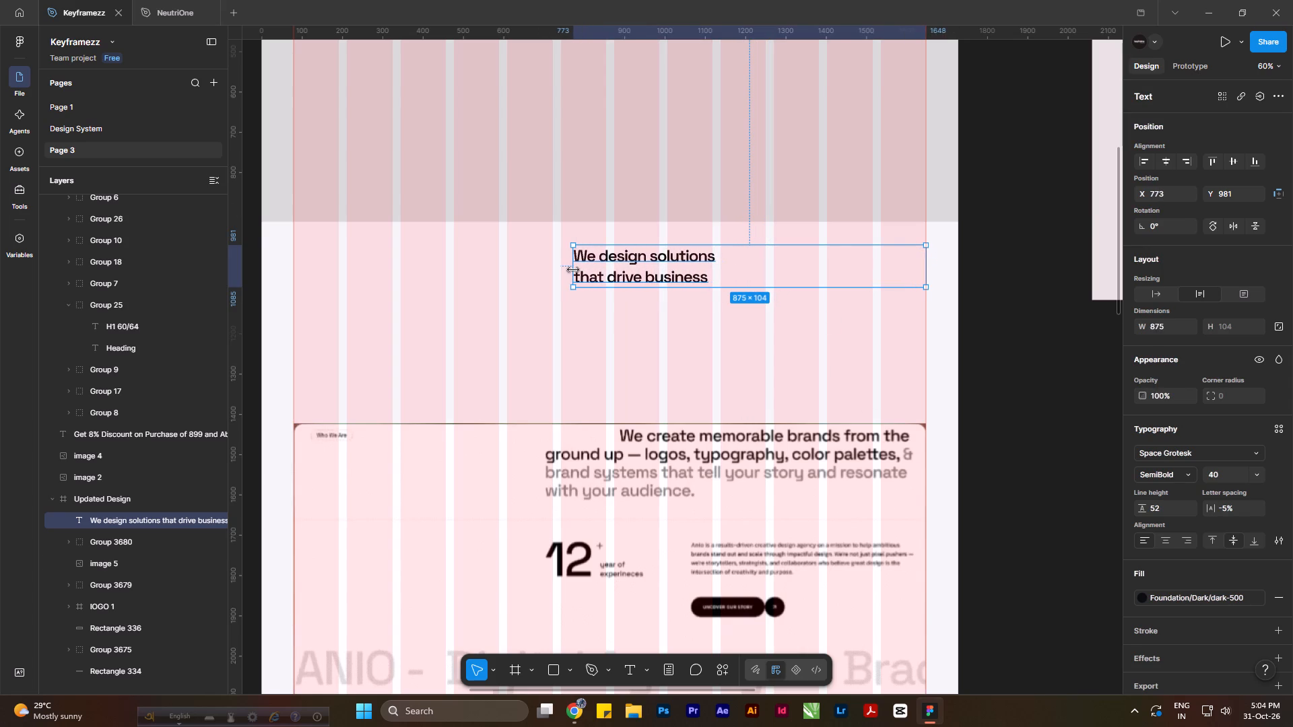
pyautogui.moveTo(573, 269); pyautogui.dragTo(539, 271)
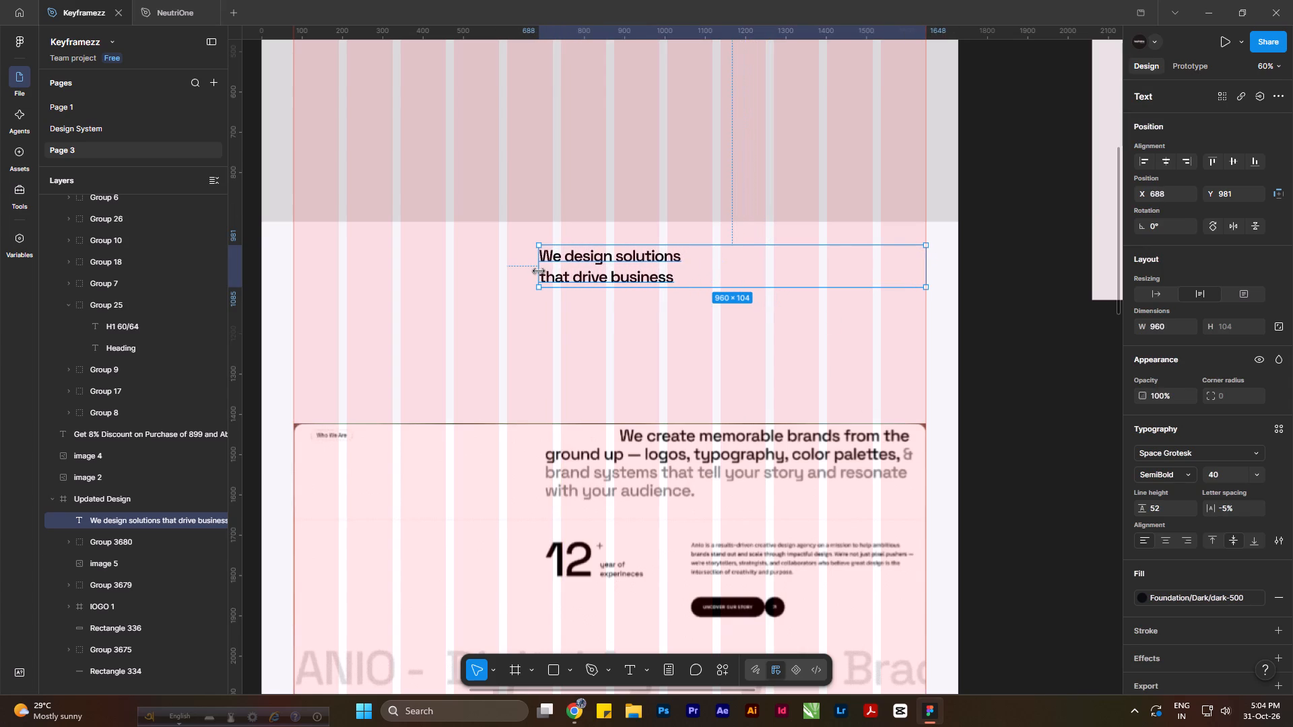
pyautogui.moveTo(539, 271); pyautogui.dragTo(537, 271)
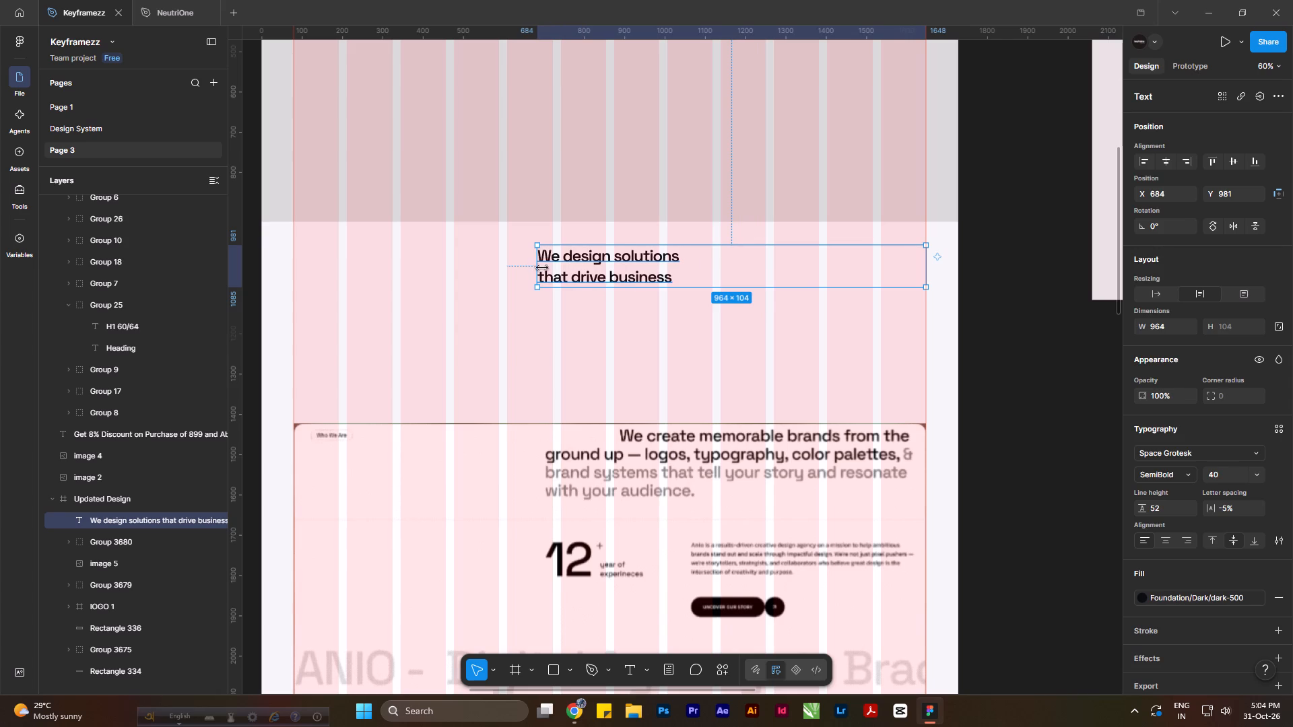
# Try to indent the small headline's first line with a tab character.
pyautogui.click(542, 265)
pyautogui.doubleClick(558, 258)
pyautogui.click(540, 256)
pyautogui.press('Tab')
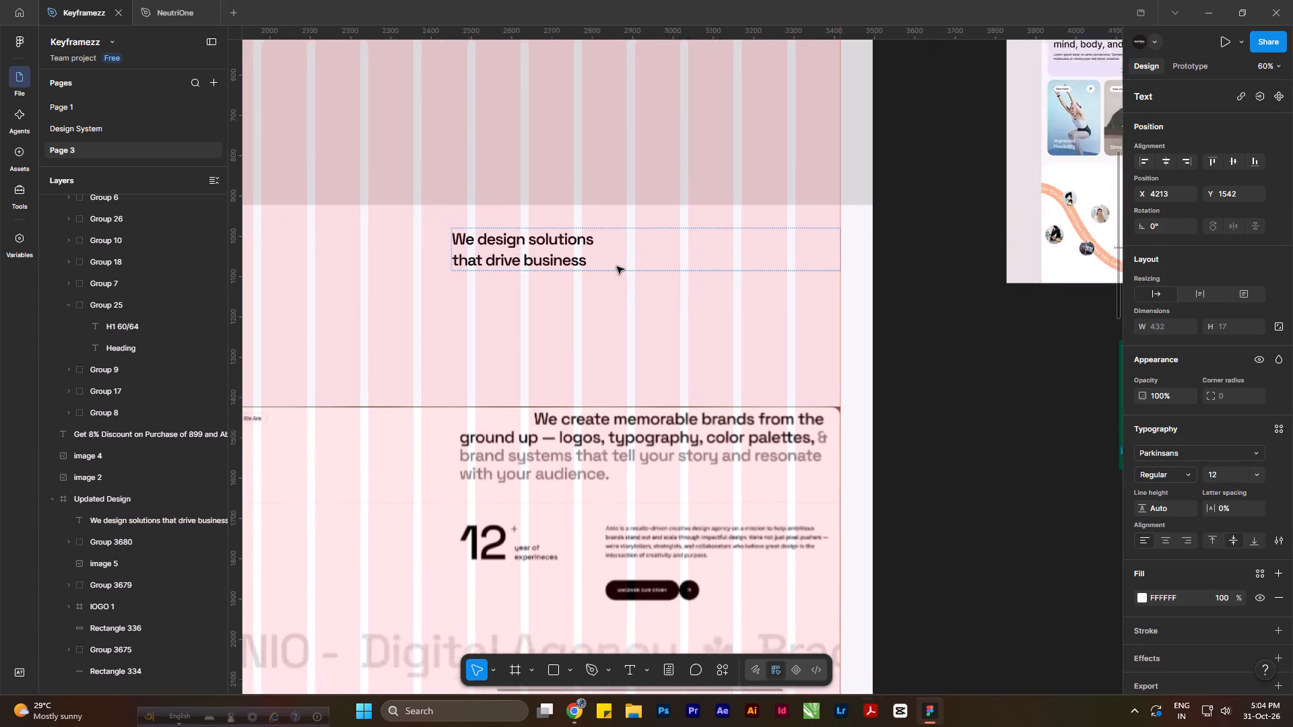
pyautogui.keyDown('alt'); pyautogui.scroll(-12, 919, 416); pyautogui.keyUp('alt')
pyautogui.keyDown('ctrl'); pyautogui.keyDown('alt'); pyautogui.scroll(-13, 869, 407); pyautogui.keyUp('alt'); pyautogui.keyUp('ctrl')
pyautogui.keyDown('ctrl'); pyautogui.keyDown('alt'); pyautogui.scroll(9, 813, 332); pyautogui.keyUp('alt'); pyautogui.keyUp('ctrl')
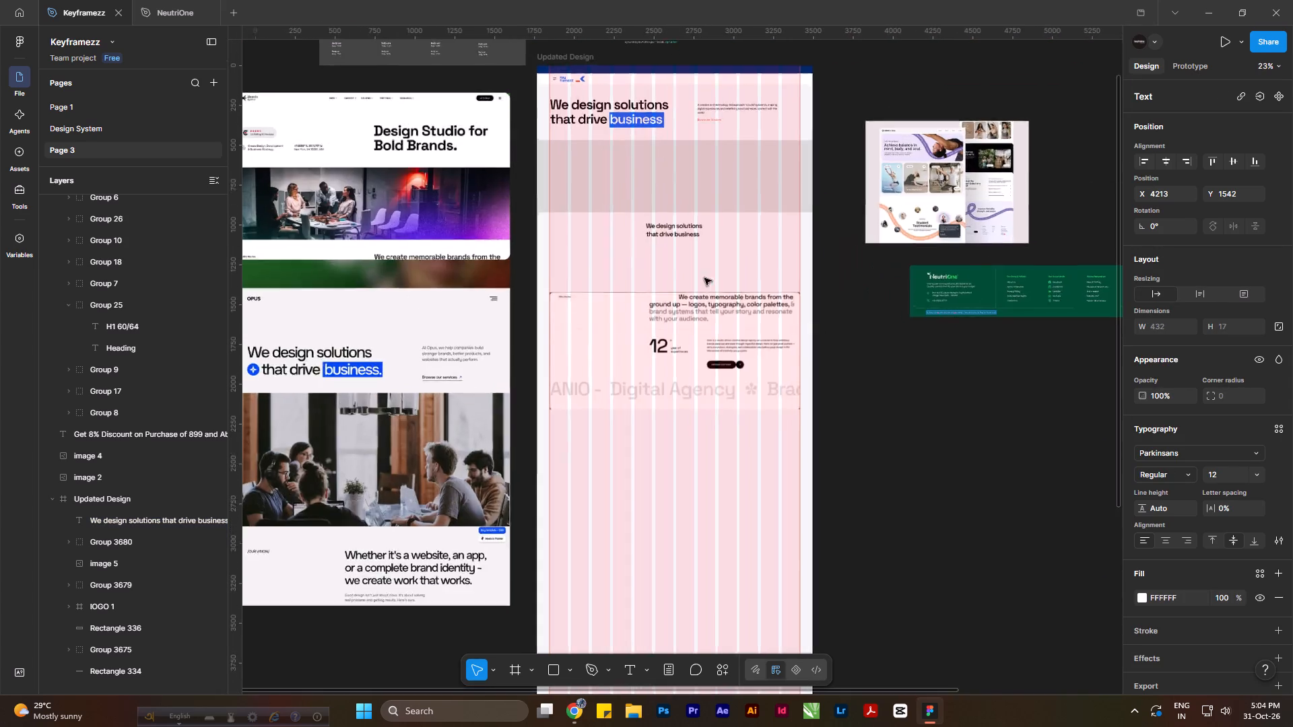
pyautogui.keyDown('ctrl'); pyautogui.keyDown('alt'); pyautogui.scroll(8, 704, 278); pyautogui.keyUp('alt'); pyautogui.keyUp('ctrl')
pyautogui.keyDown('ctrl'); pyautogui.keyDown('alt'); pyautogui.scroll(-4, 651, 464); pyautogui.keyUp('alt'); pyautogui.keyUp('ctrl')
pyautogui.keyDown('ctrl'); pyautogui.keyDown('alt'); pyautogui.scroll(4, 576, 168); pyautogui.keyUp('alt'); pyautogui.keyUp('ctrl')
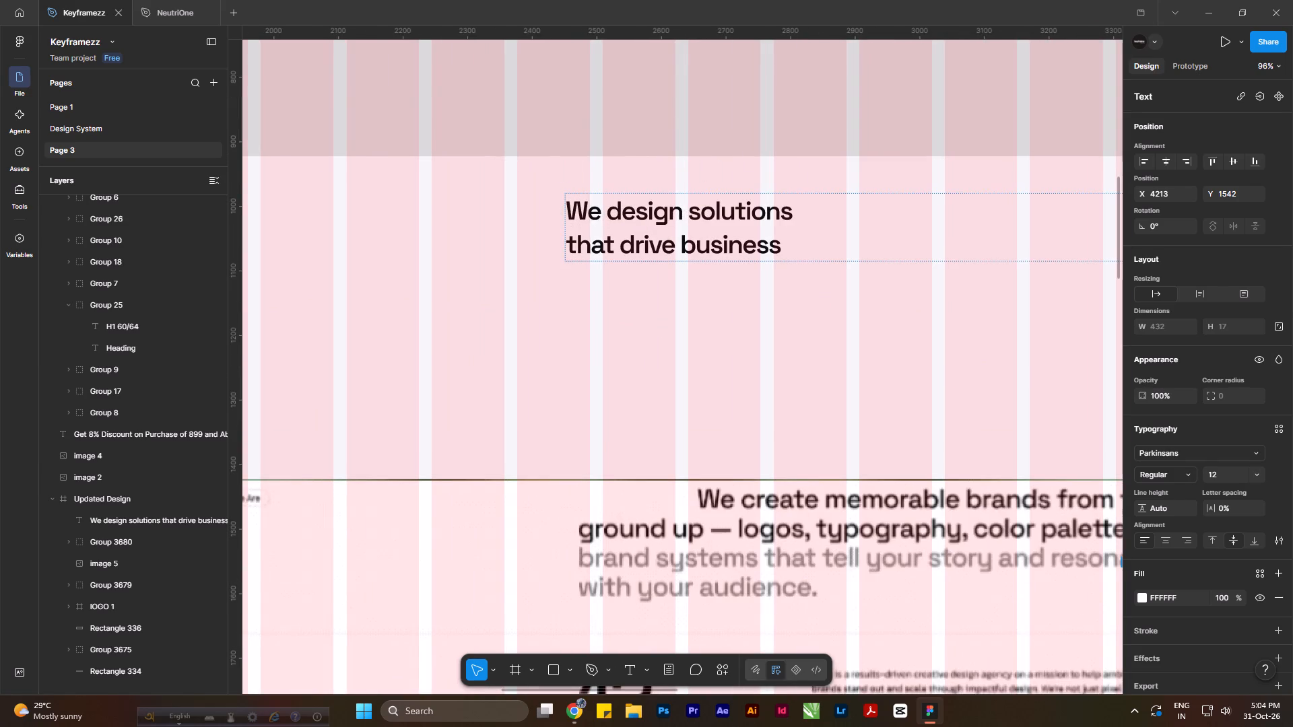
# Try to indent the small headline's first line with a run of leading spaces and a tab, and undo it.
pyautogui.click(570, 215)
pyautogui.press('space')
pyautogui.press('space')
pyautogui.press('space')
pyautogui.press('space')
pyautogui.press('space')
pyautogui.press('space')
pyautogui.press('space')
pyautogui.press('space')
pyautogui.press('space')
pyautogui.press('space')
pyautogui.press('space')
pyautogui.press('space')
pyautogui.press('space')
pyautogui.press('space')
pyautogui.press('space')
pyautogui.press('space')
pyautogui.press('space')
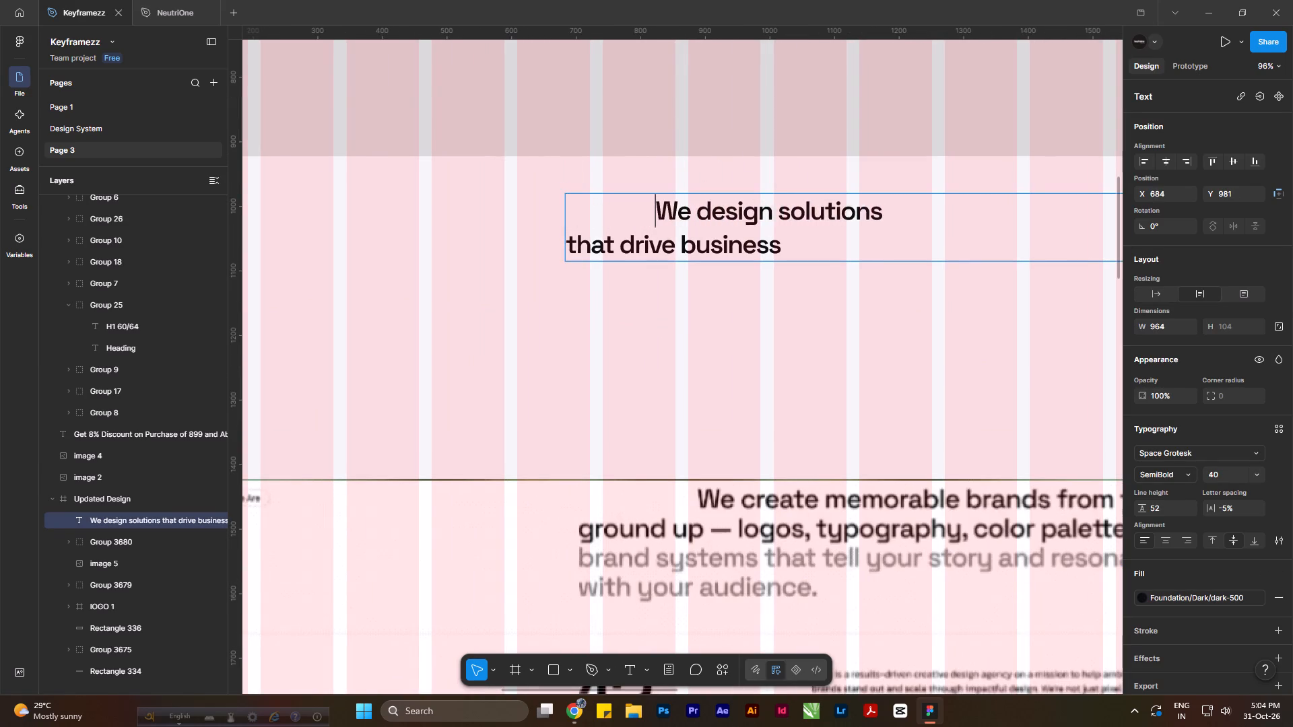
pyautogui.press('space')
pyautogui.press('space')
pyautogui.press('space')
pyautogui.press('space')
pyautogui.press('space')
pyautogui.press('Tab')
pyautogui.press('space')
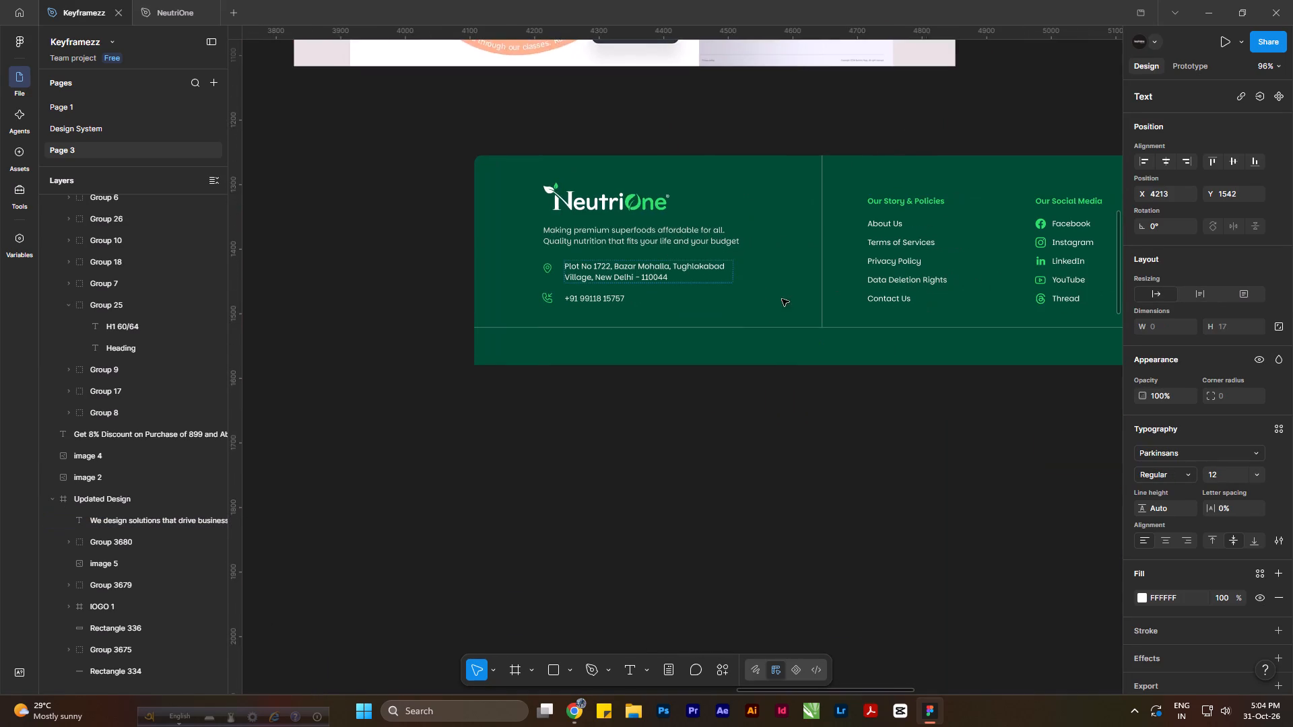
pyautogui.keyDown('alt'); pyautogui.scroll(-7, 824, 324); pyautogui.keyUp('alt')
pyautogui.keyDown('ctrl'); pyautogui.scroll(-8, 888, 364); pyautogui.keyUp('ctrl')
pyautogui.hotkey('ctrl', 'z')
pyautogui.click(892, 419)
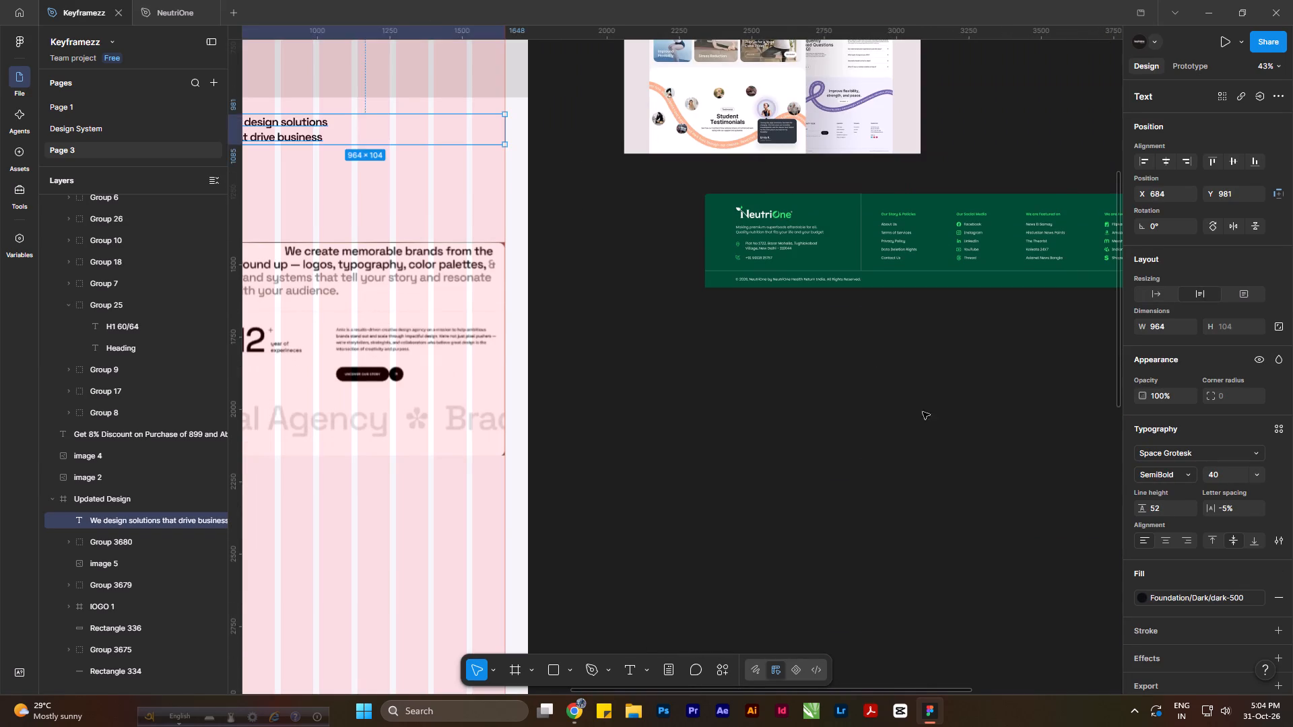
# Indent the small headline's first line with 24 leading spaces, like the first line of the screenshot's paragraph.
pyautogui.keyDown('ctrl'); pyautogui.scroll(-8, 930, 413); pyautogui.keyUp('ctrl')
pyautogui.keyDown('ctrl'); pyautogui.scroll(15, 692, 307); pyautogui.keyUp('ctrl')
pyautogui.doubleClick(475, 260)
pyautogui.click(417, 268)
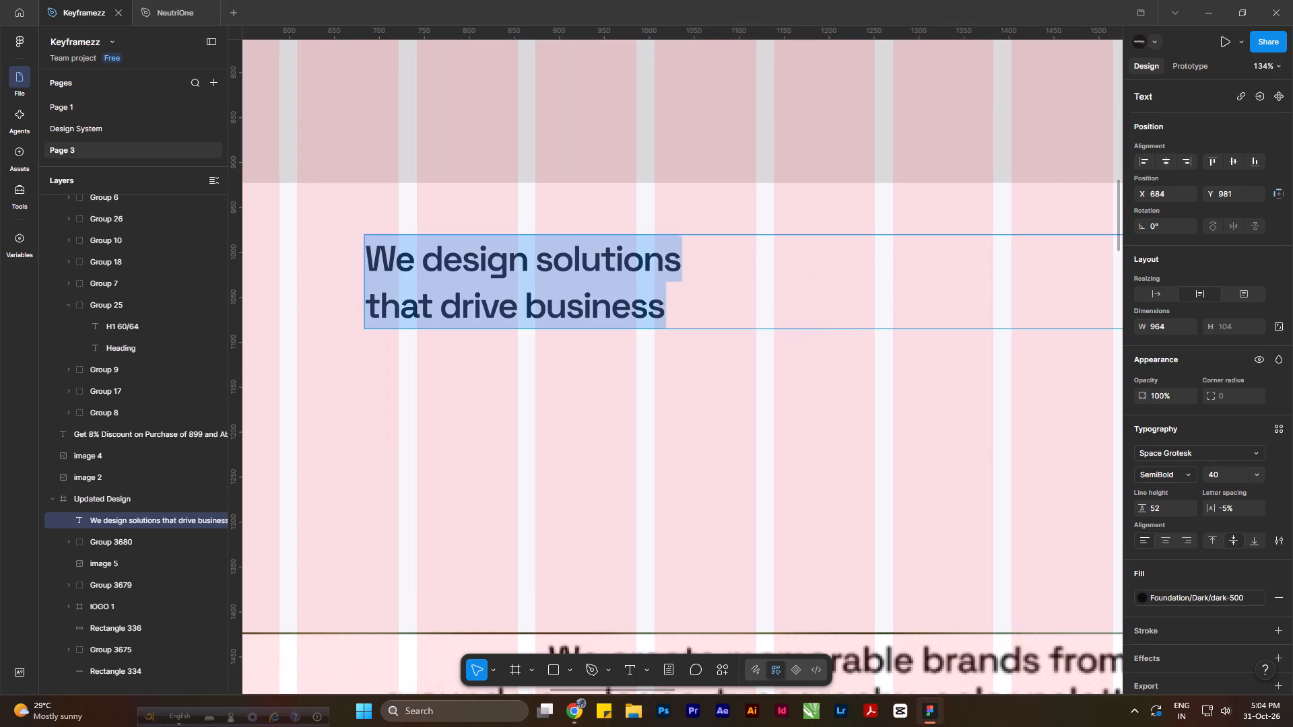
pyautogui.click(366, 263)
pyautogui.press('space')
pyautogui.press('space')
pyautogui.press('space')
pyautogui.press('space')
pyautogui.press('space')
pyautogui.press('space')
pyautogui.press('space')
pyautogui.press('space')
pyautogui.press('space')
pyautogui.press('space')
pyautogui.press('space')
pyautogui.press('space')
pyautogui.press('space')
pyautogui.press('space')
pyautogui.press('space')
pyautogui.press('space')
pyautogui.press('space')
pyautogui.press('space')
pyautogui.press('space')
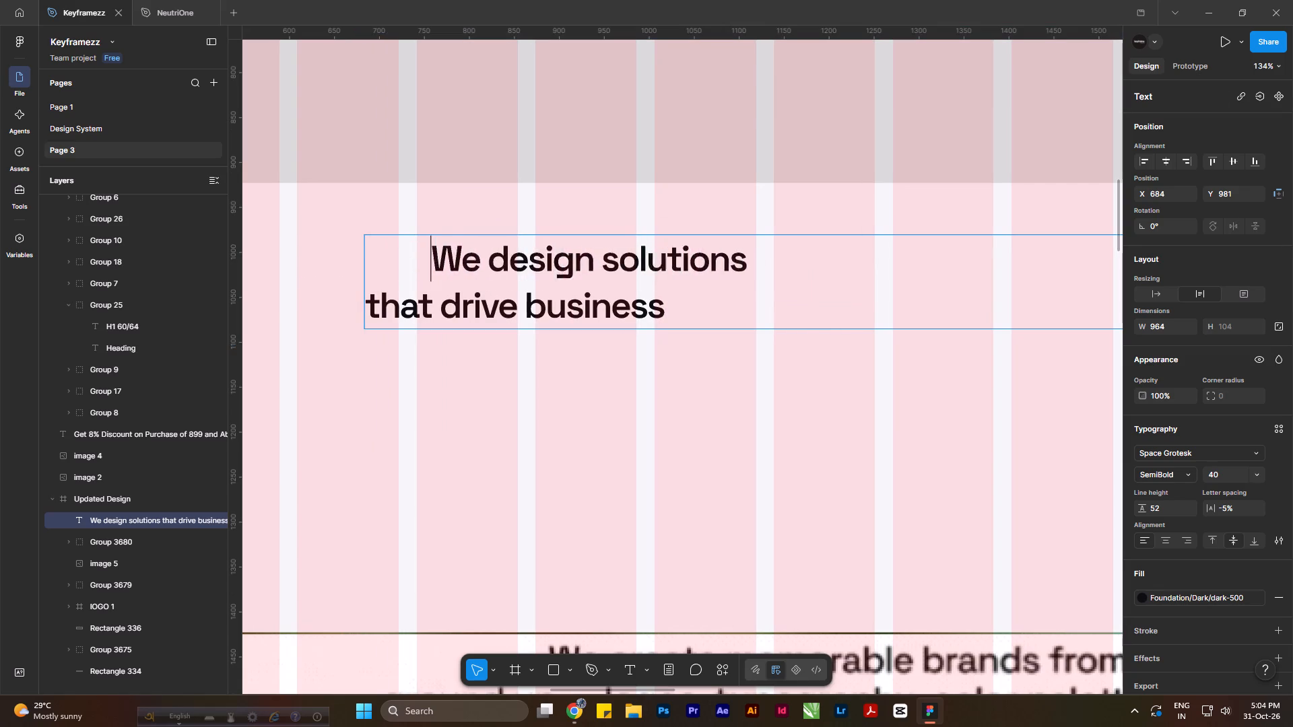
pyautogui.keyDown('alt'); pyautogui.scroll(-5, 471, 262); pyautogui.keyUp('alt')
pyautogui.press('space')
pyautogui.press('space')
pyautogui.press('space')
pyautogui.press('space')
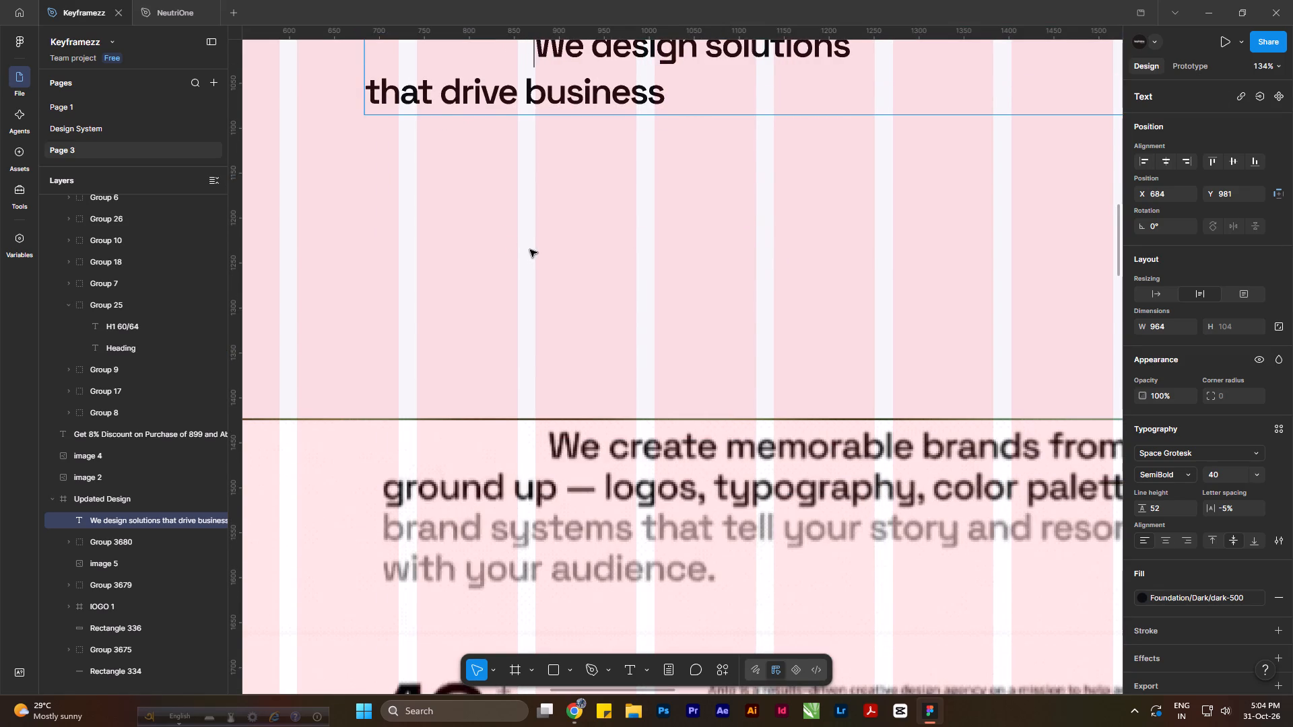
pyautogui.press('space')
pyautogui.scroll(5, 534, 251)
pyautogui.keyDown('alt'); pyautogui.scroll(-5, 585, 288); pyautogui.keyUp('alt')
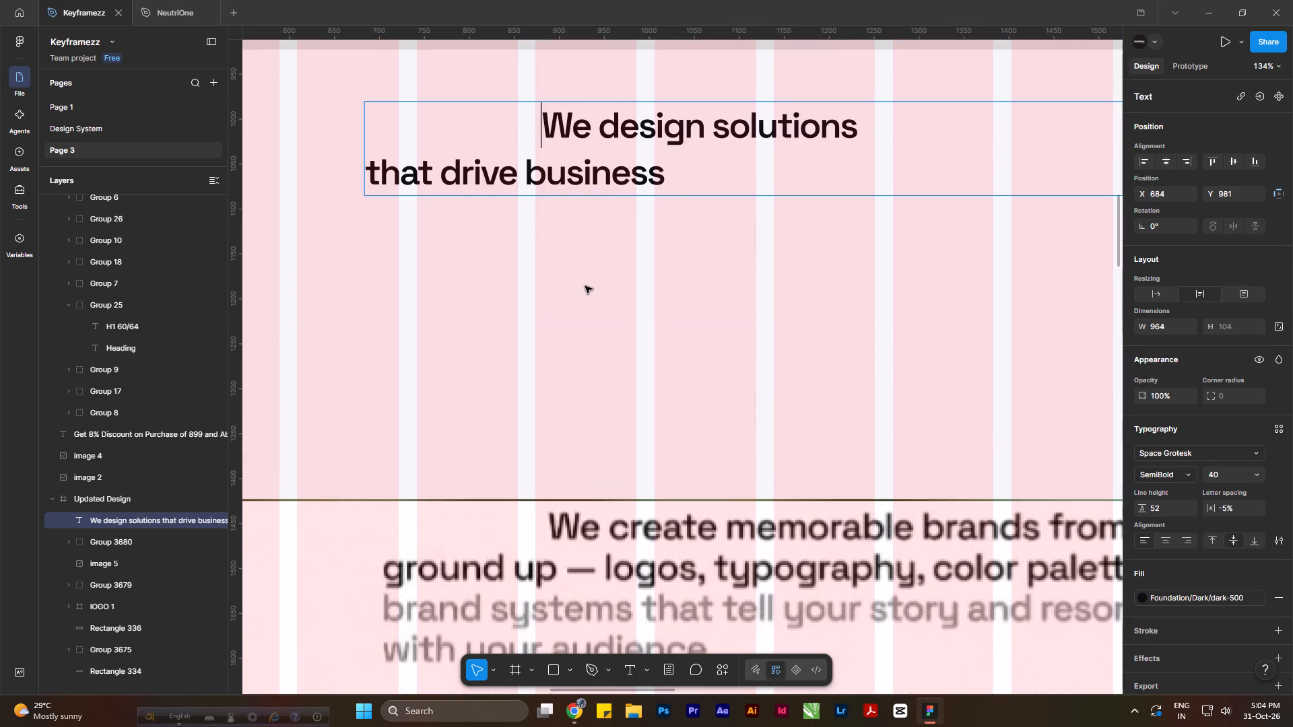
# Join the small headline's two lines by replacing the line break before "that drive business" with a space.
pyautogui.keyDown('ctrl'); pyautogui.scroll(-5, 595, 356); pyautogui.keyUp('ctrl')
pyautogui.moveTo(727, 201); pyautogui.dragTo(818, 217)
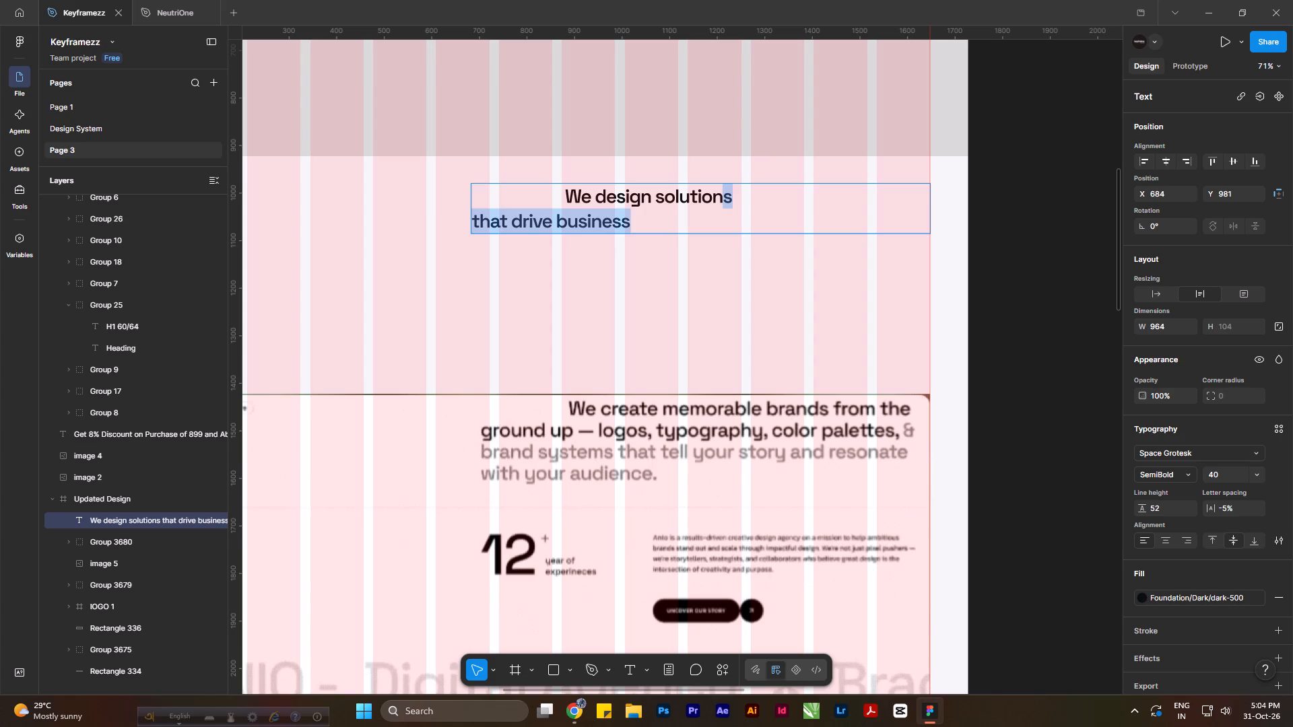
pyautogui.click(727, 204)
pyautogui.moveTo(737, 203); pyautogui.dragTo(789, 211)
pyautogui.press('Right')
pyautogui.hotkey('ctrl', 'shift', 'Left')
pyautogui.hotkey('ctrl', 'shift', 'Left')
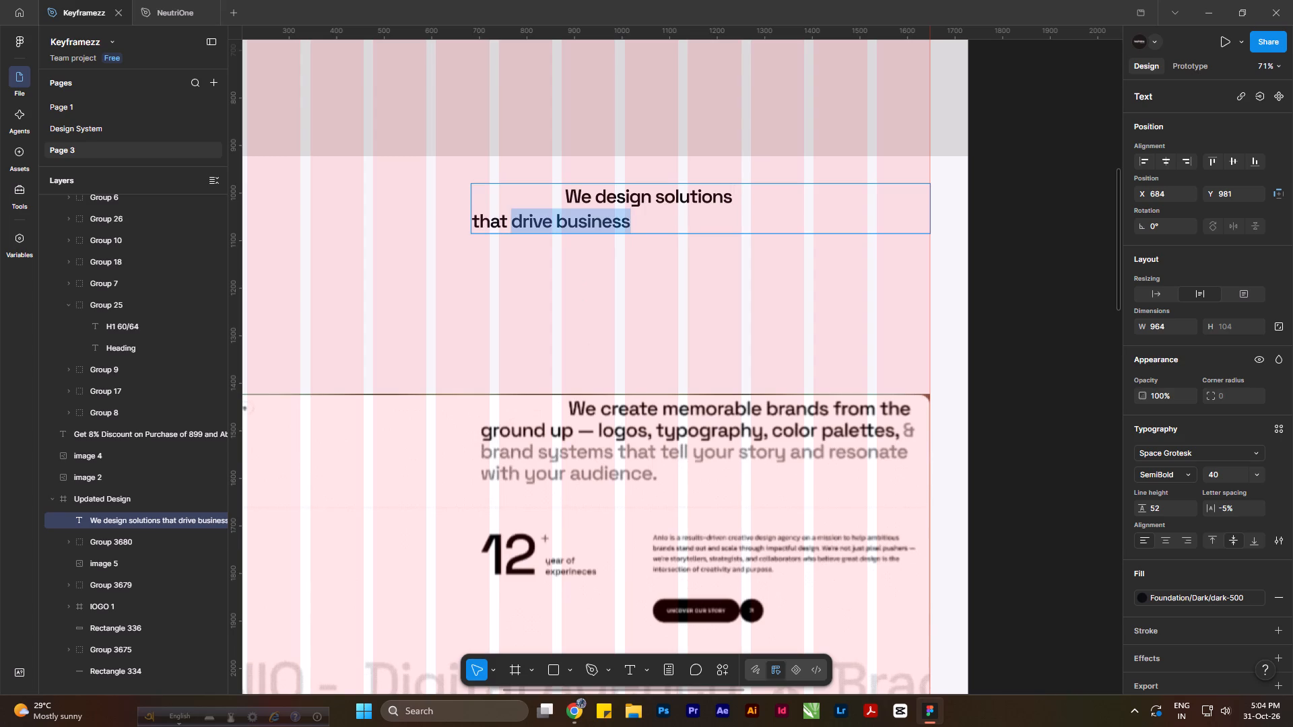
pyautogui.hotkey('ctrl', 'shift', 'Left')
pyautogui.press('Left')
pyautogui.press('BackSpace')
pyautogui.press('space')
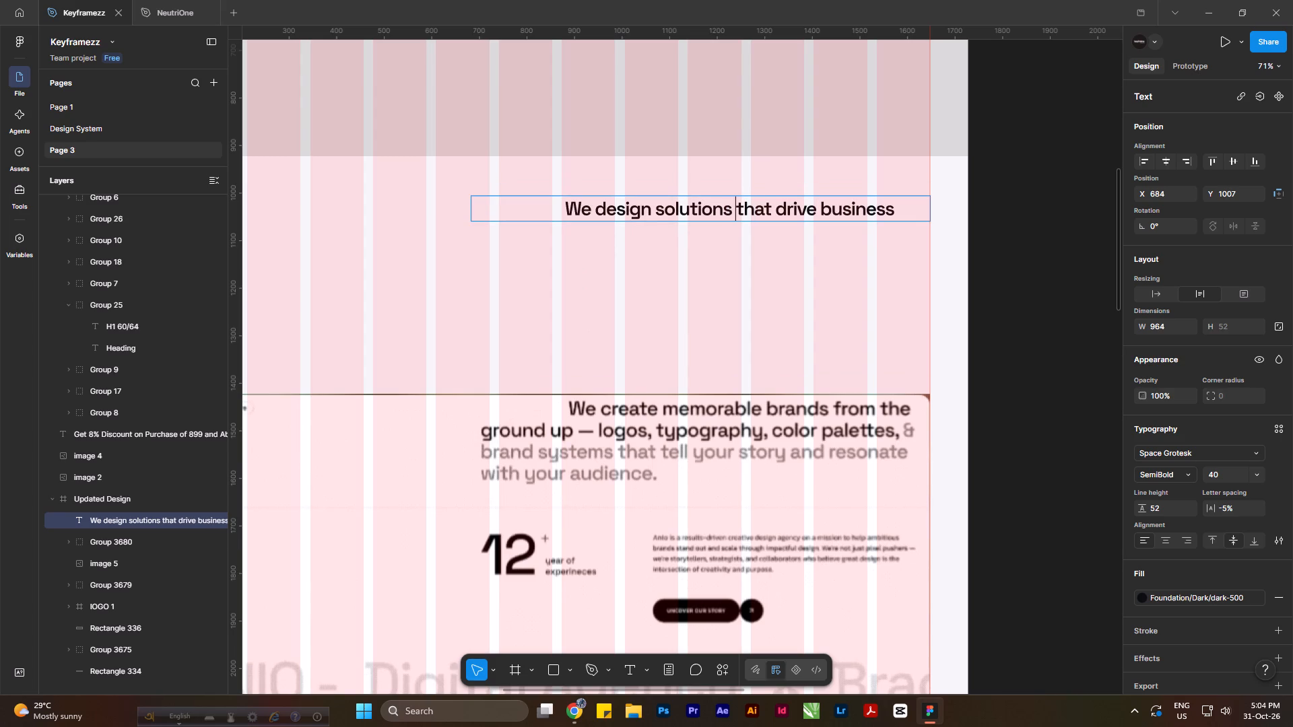
# Replace the small headline's wording after "We" with "create memorable brands from the", keeping the first-line indent.
pyautogui.hotkey('ctrl', 'Left')
pyautogui.hotkey('ctrl', 'Left')
pyautogui.hotkey('ctrl', 'shift', 'Down')
pyautogui.write('create memi')
pyautogui.press('BackSpace')
pyautogui.write('orab')
pyautogui.write('le')
pyautogui.press('space')
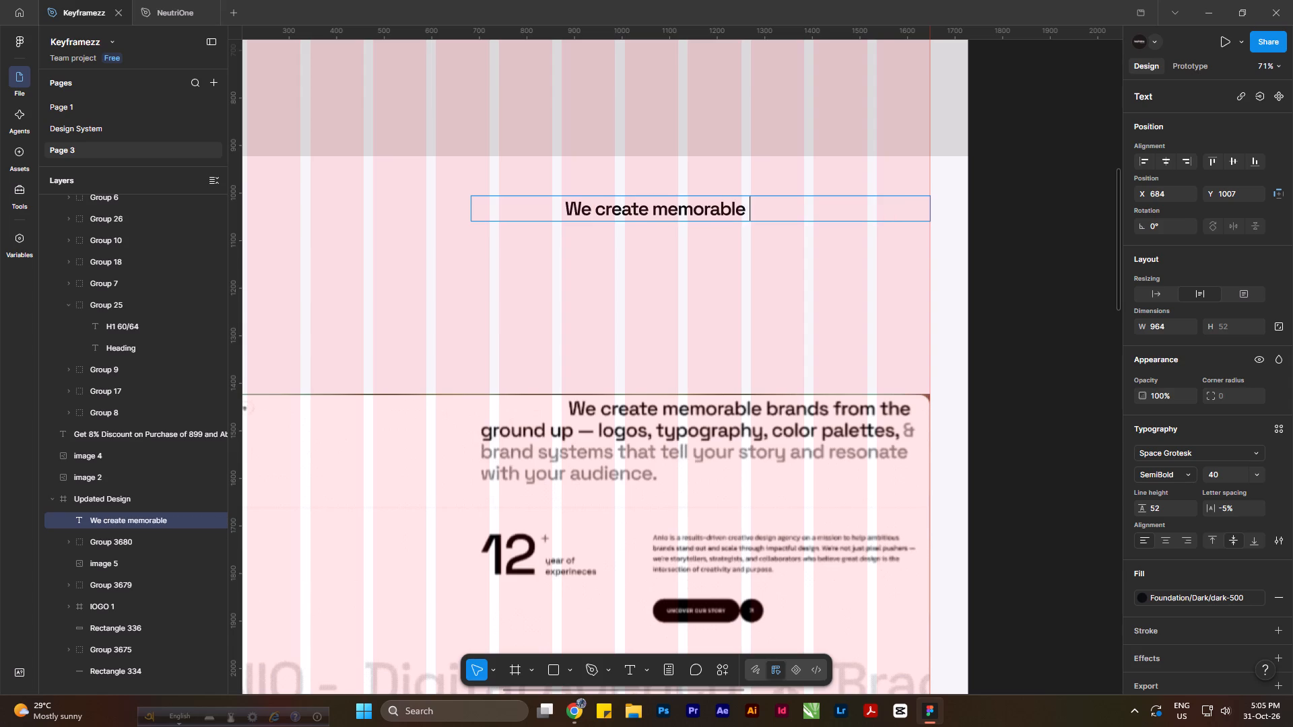
pyautogui.write('brand')
pyautogui.press('space')
pyautogui.write('from')
pyautogui.hotkey('ctrl', 'Left')
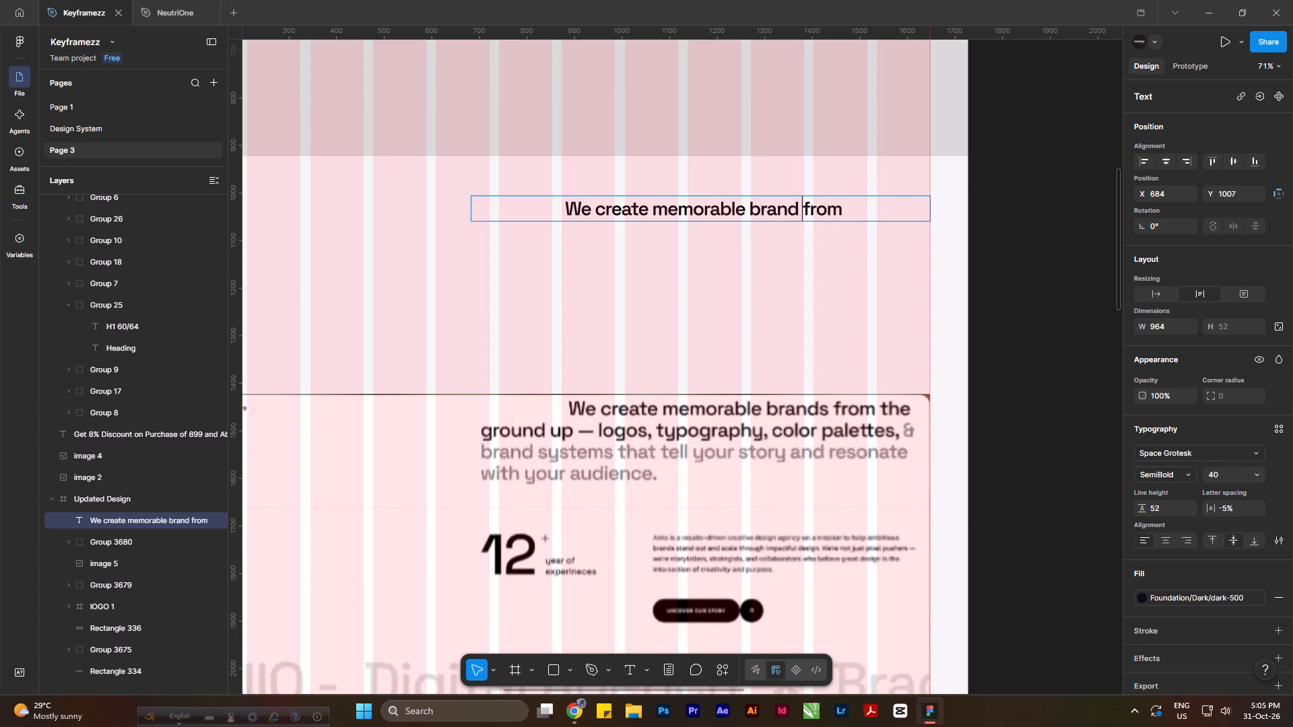
pyautogui.press('Left')
pyautogui.press('s')
pyautogui.hotkey('ctrl', 'Right')
pyautogui.hotkey('ctrl', 'Right')
pyautogui.press('space')
pyautogui.write('the')
pyautogui.press('space')
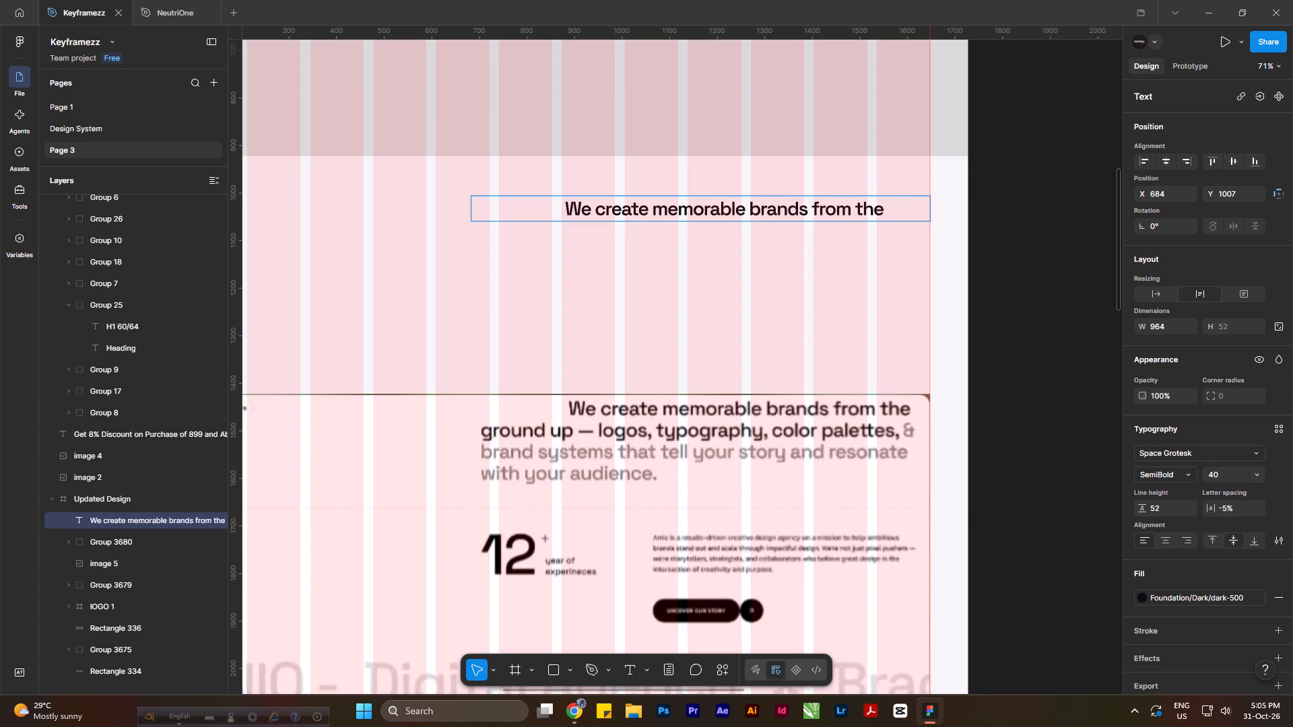
# Continue the small headline's text with "ground up - logos, typography, colour palettes, &".
pyautogui.write('ground')
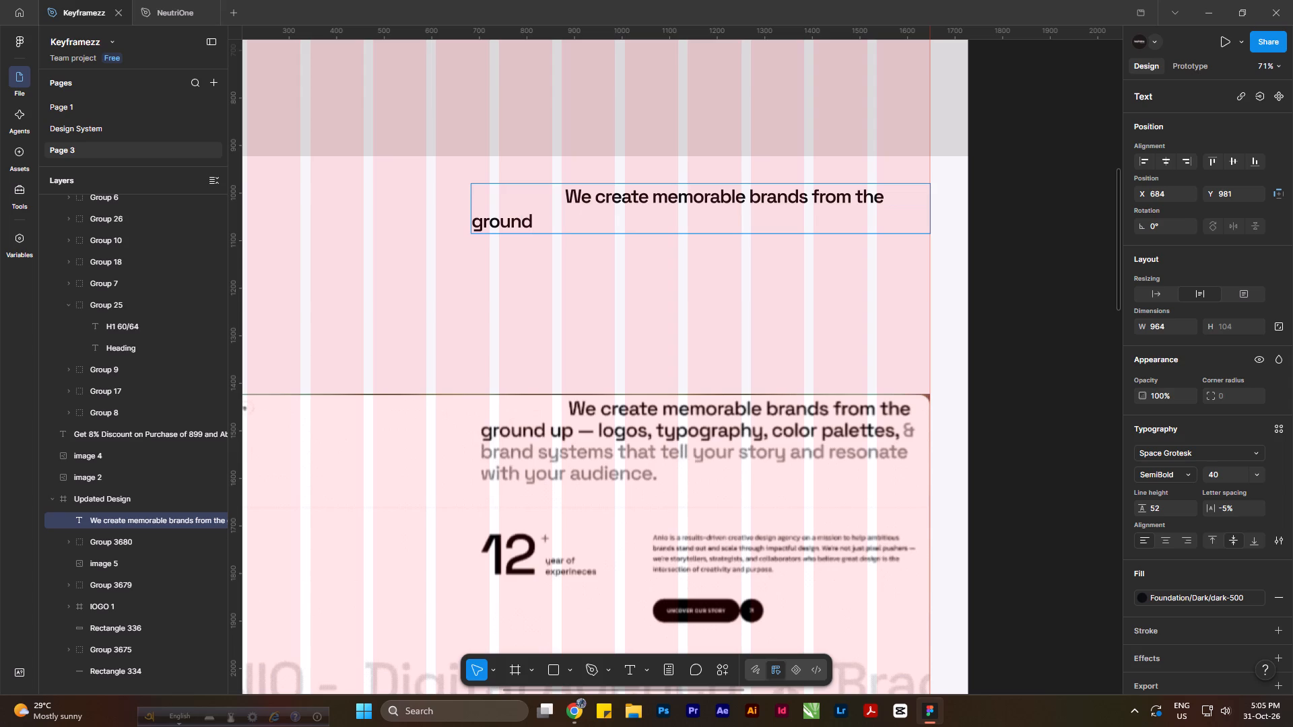
pyautogui.press('space')
pyautogui.write('up -')
pyautogui.press('space')
pyautogui.write('logos, typography')
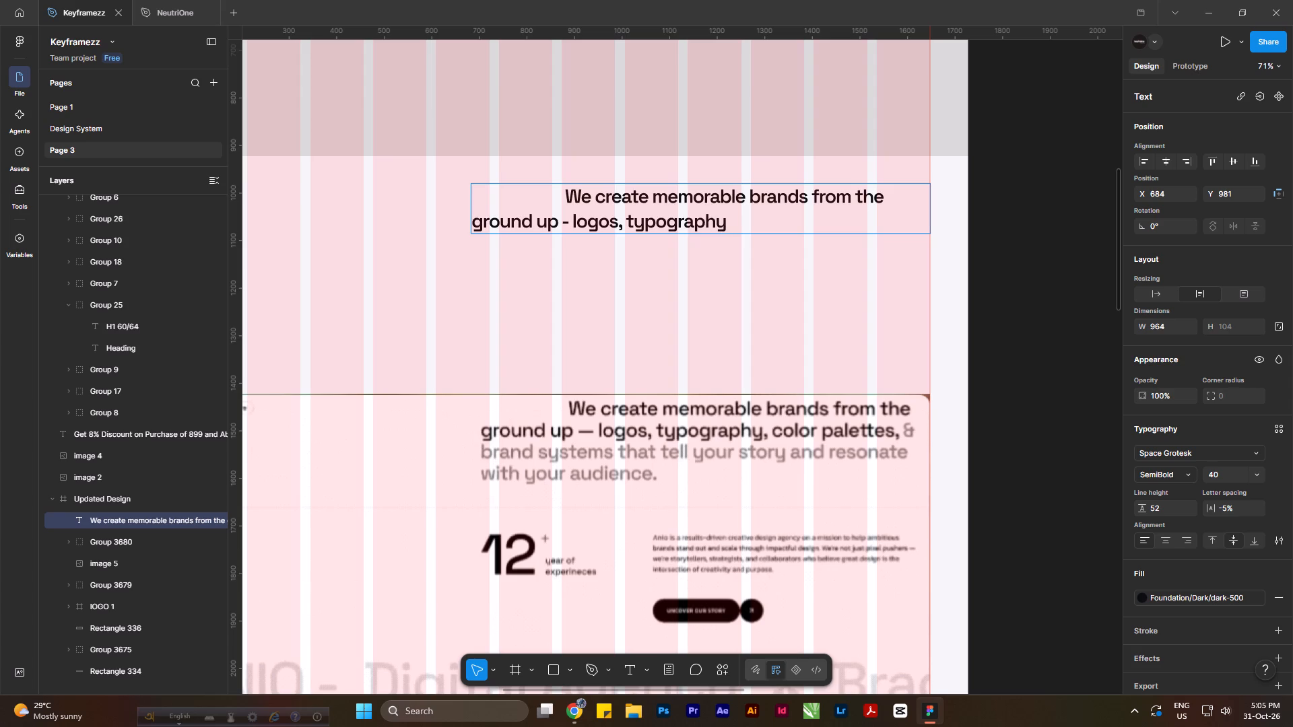
pyautogui.write(', colour pall')
pyautogui.press('BackSpace')
pyautogui.press('e')
pyautogui.write('ttes')
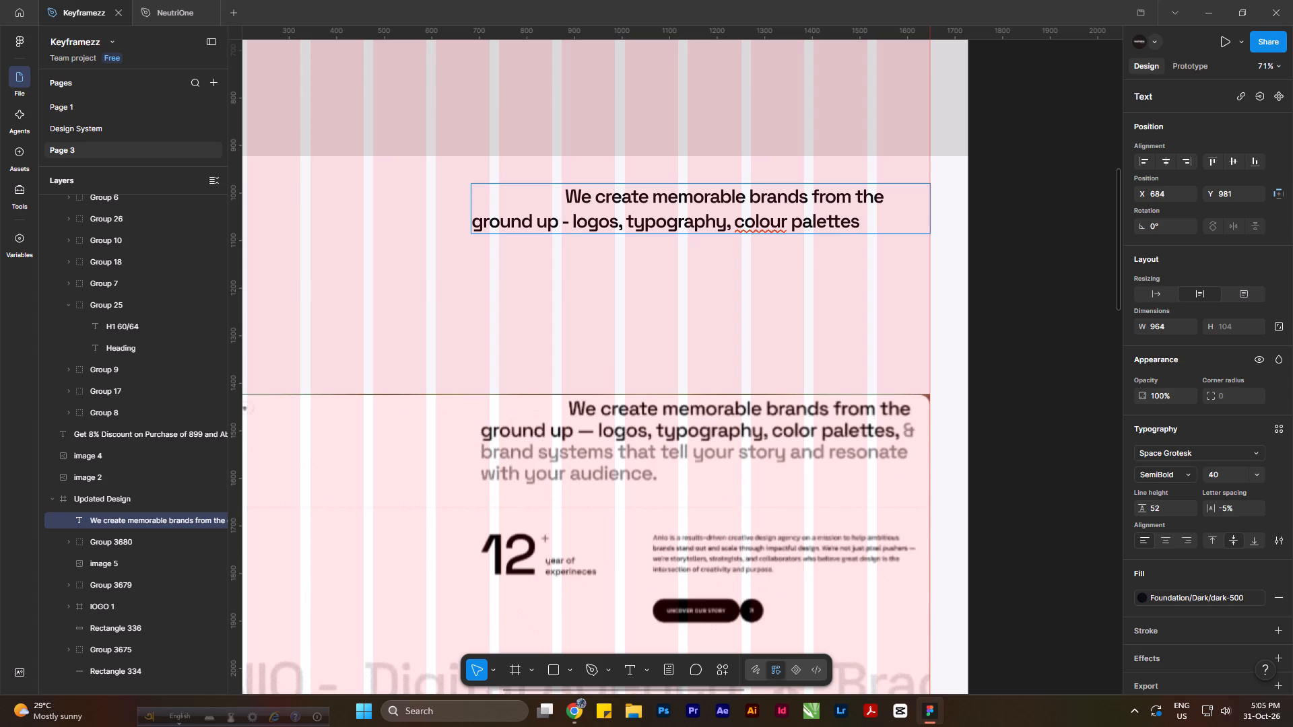
pyautogui.write(', &')
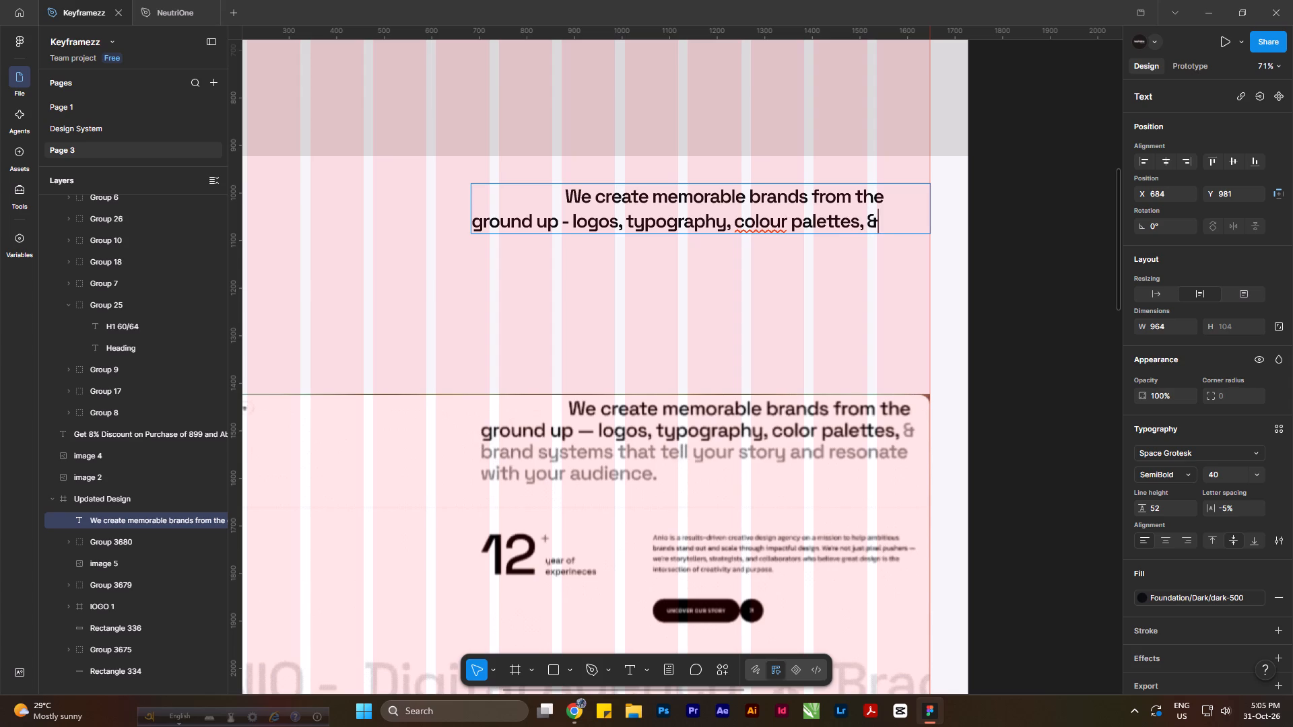
pyautogui.press('space')
# Continue the small headline's text with "brand systems that tell your".
pyautogui.write('bra')
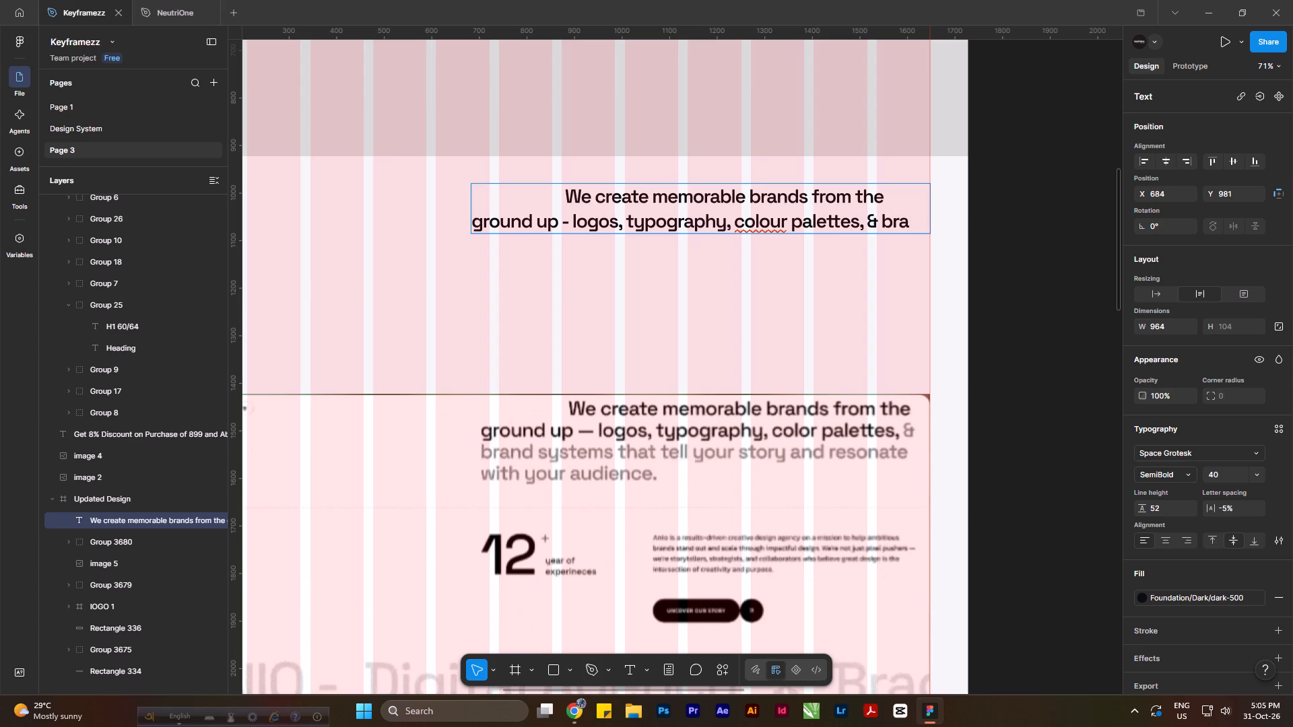
pyautogui.write('nd S')
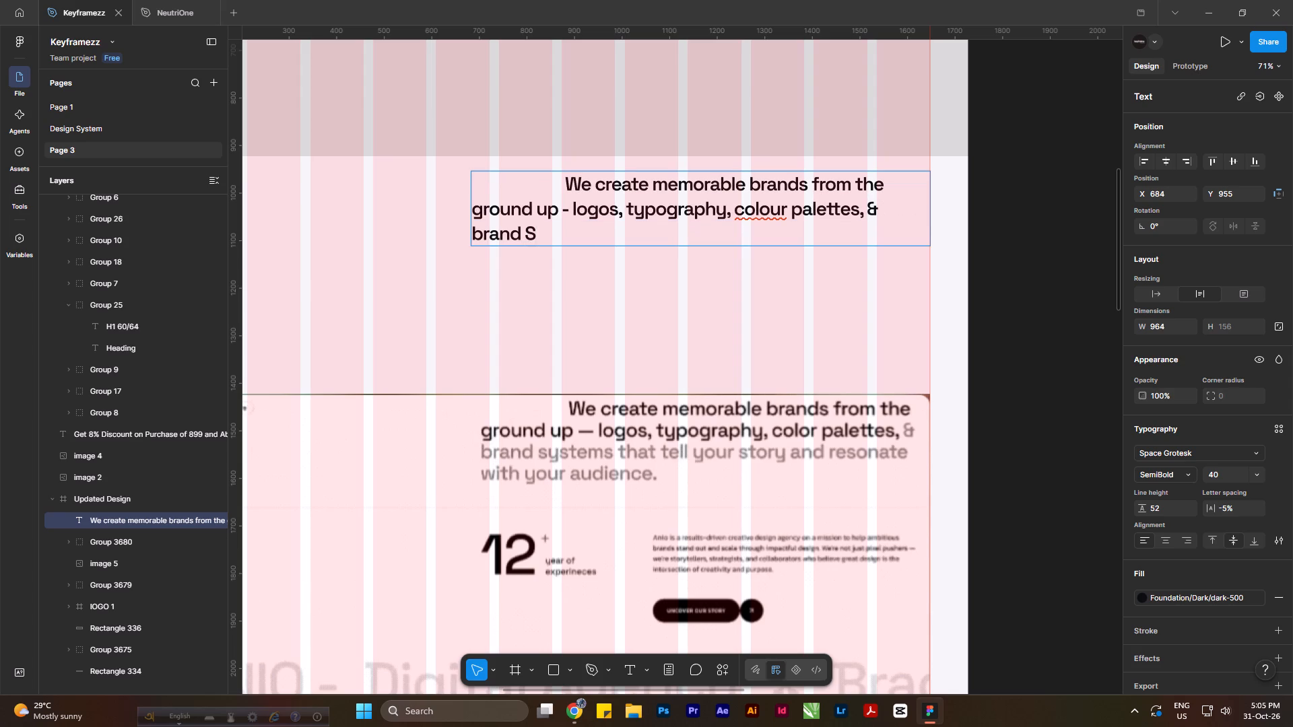
pyautogui.write('ys')
pyautogui.press('BackSpace')
pyautogui.press('BackSpace')
pyautogui.press('BackSpace')
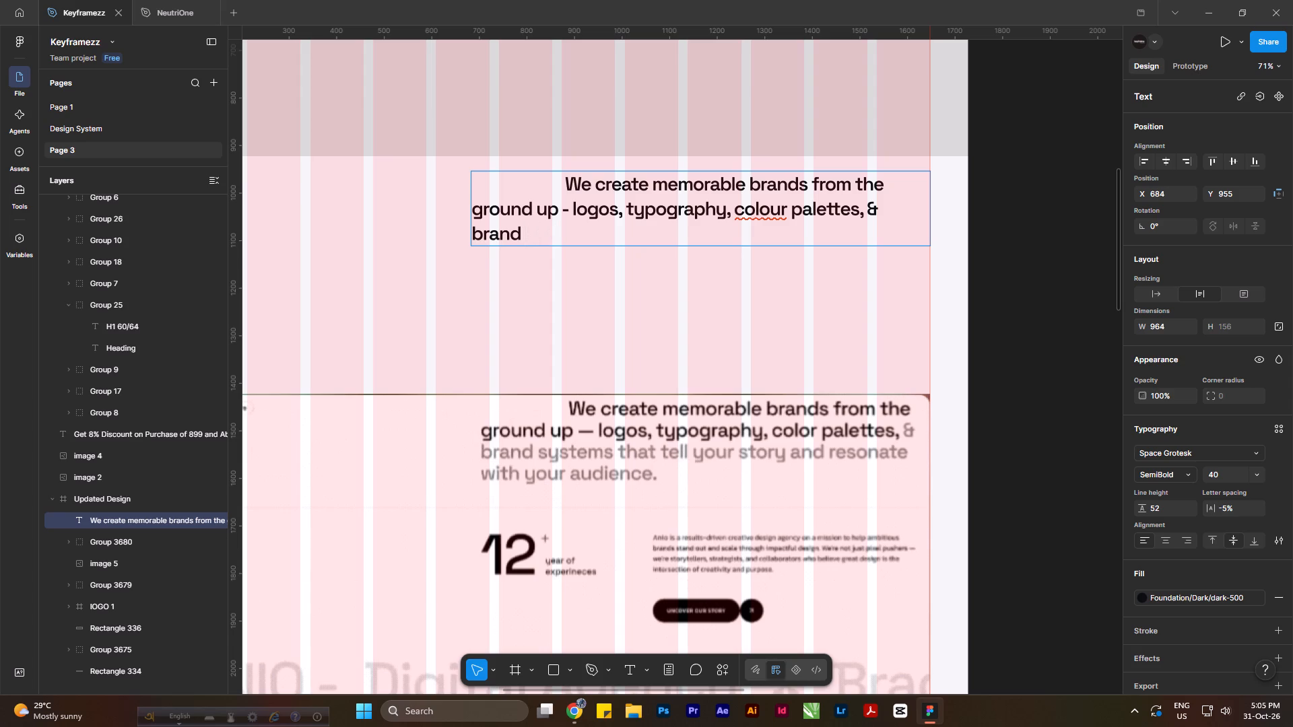
pyautogui.write('system')
pyautogui.write('s that')
pyautogui.press('space')
pyautogui.write('tell youe')
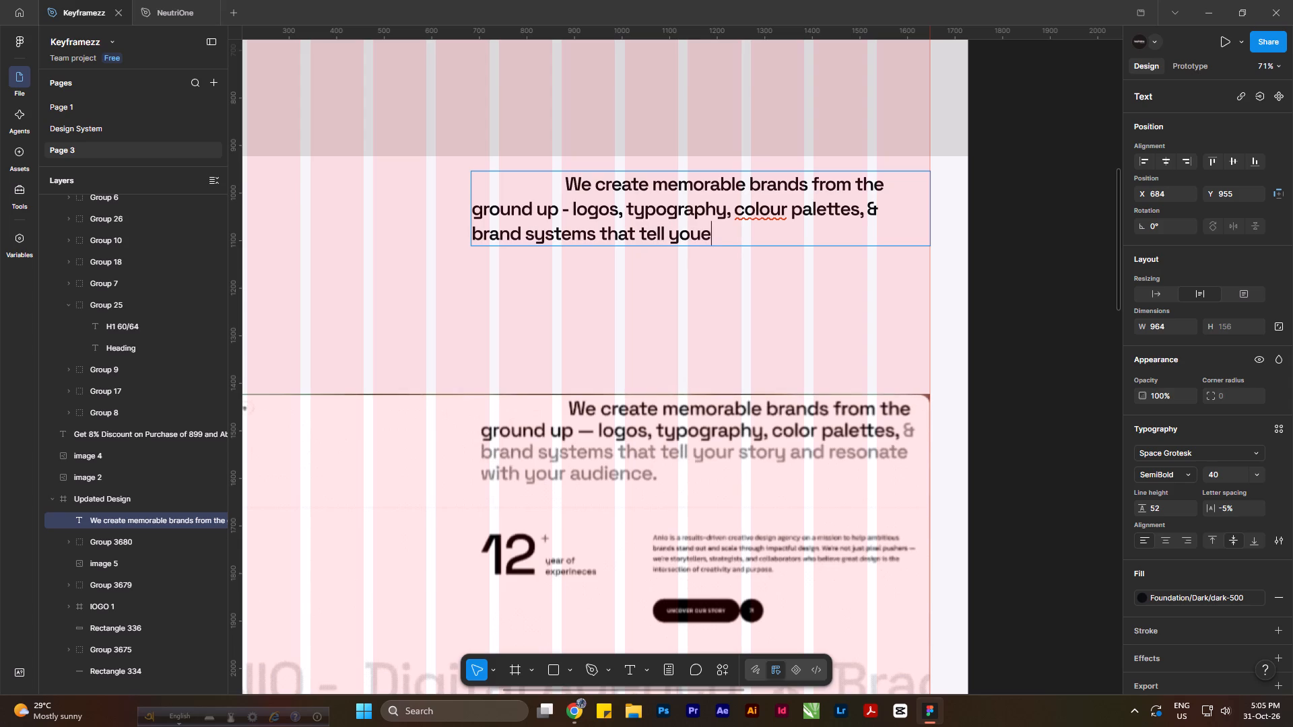
pyautogui.press('BackSpace')
pyautogui.press('r')
pyautogui.press('space')
# Finish the small headline's text with "story and resonate with ypur audiance.".
pyautogui.write('sto')
pyautogui.write('ry and resonate')
pyautogui.press('space')
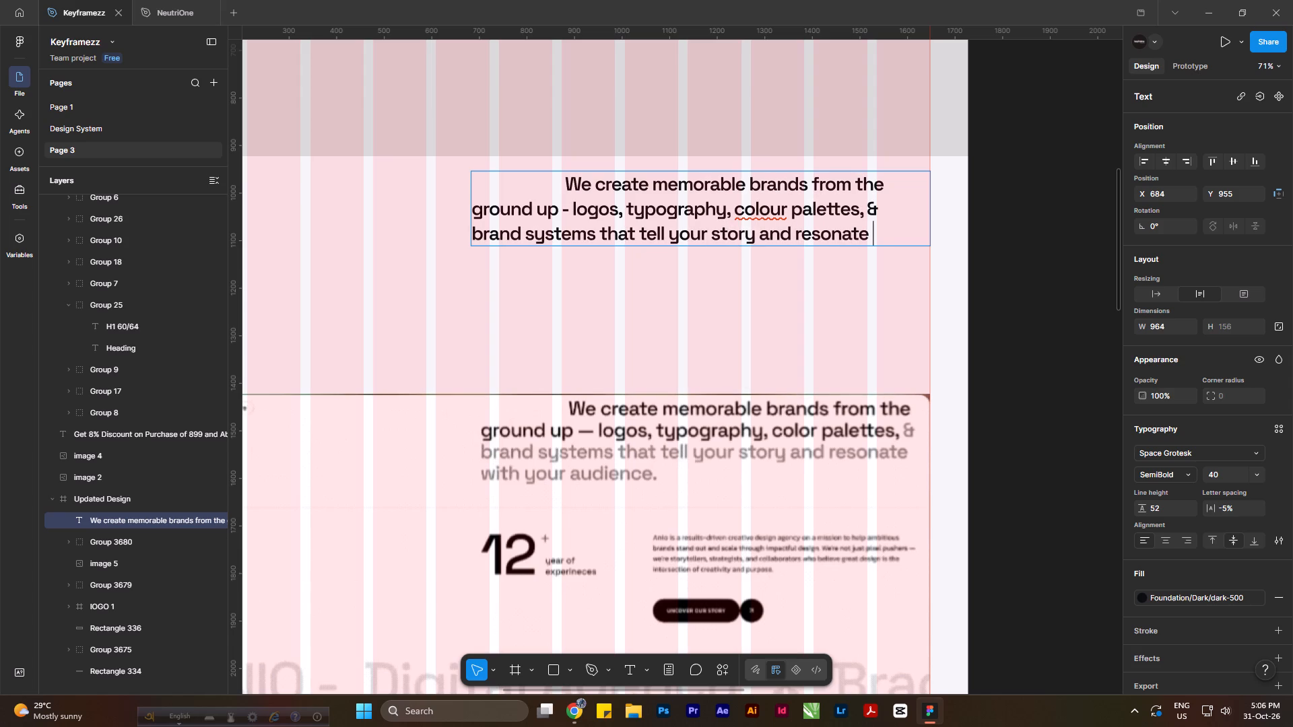
pyautogui.write('with')
pyautogui.press('space')
pyautogui.write('ypur audiance')
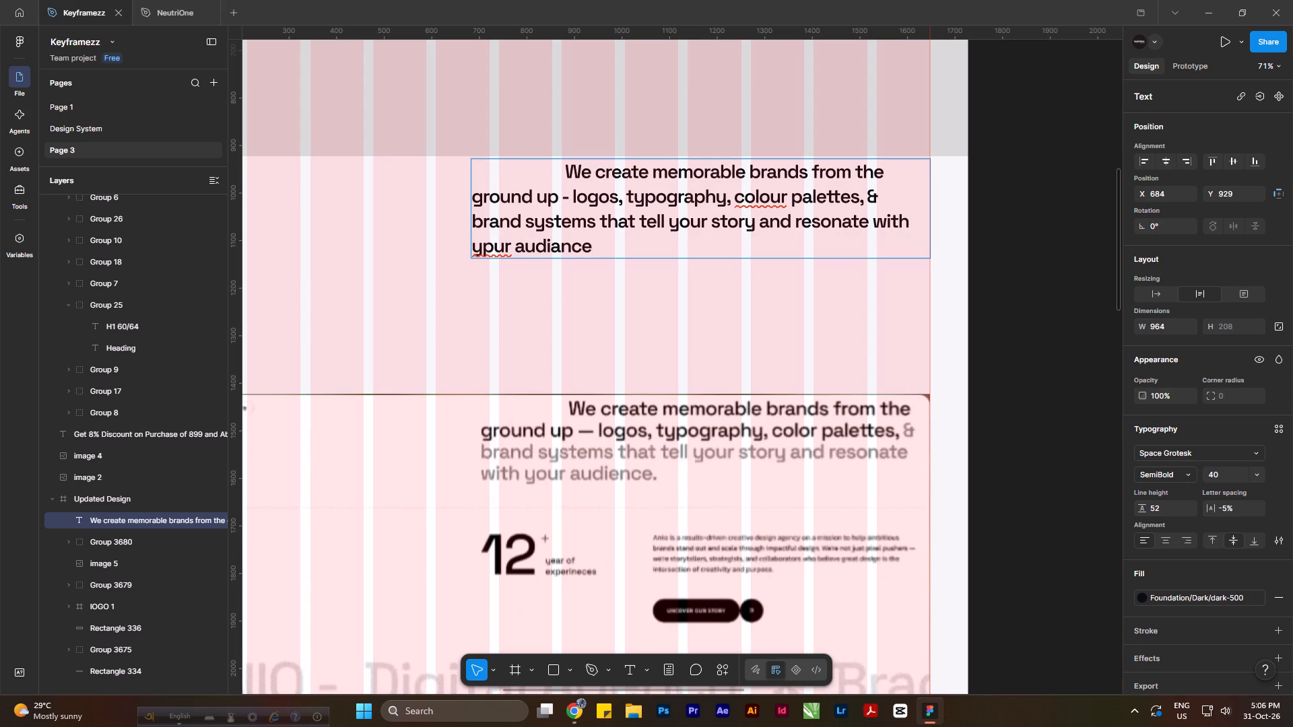
pyautogui.press('.')
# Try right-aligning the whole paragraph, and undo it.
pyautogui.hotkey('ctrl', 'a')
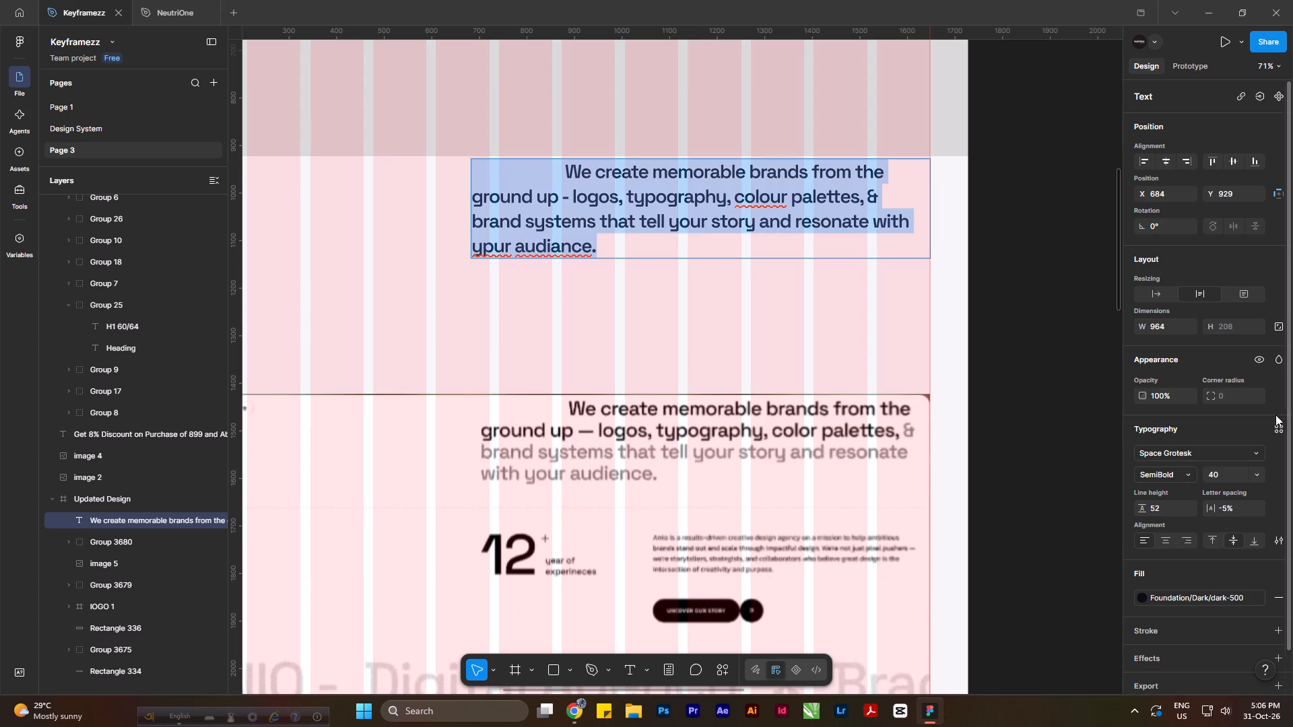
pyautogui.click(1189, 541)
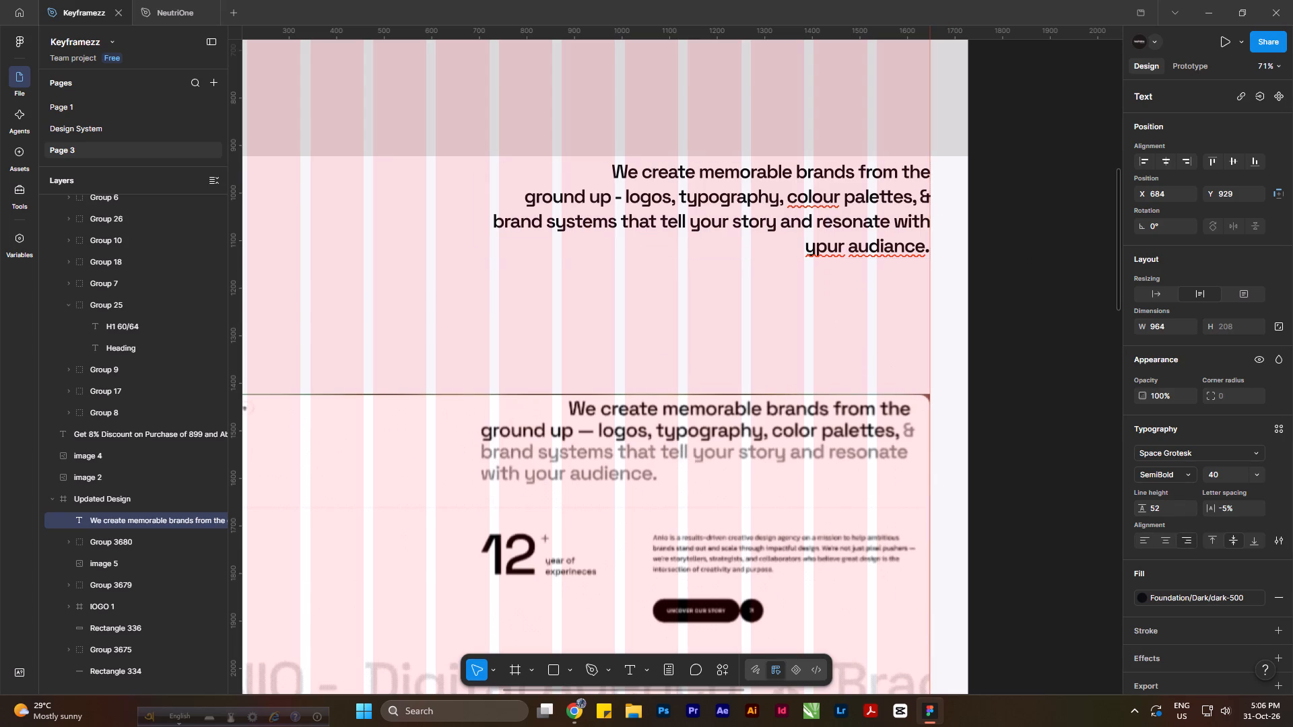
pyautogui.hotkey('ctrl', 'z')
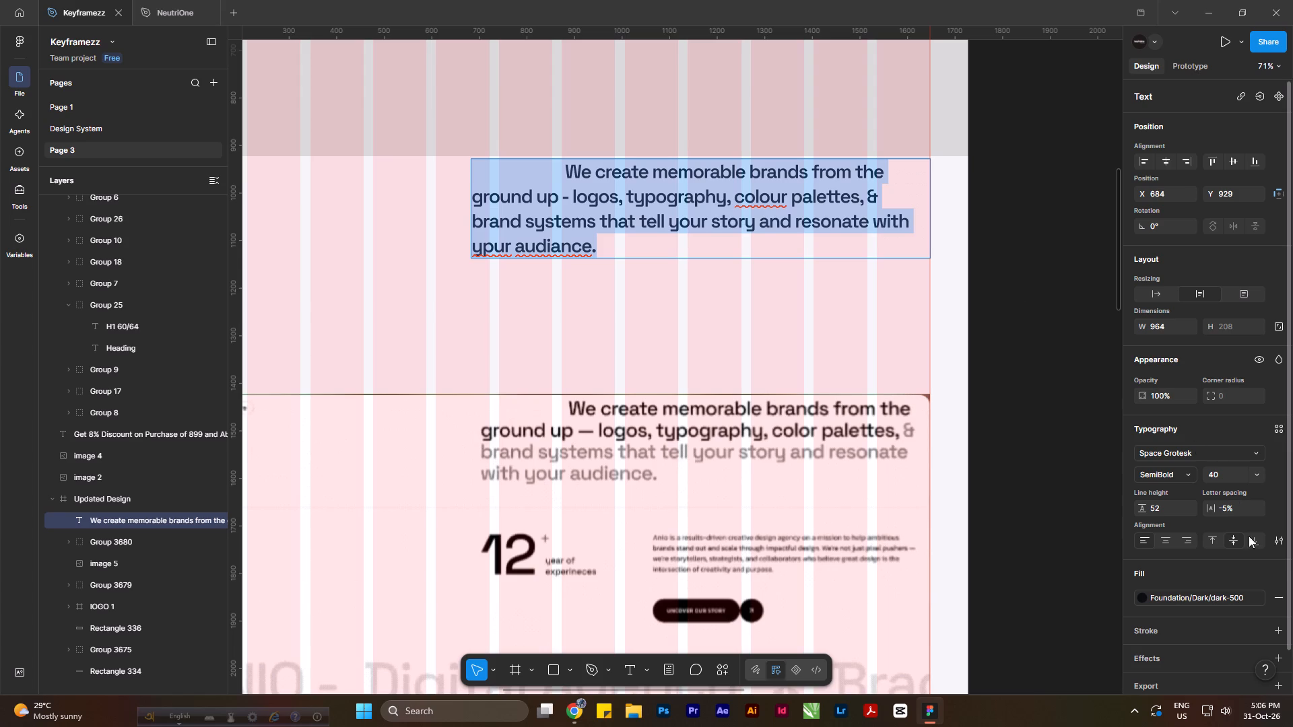
# Set the whole paragraph's text alignment to justified.
pyautogui.click(1278, 547)
pyautogui.click(1100, 475)
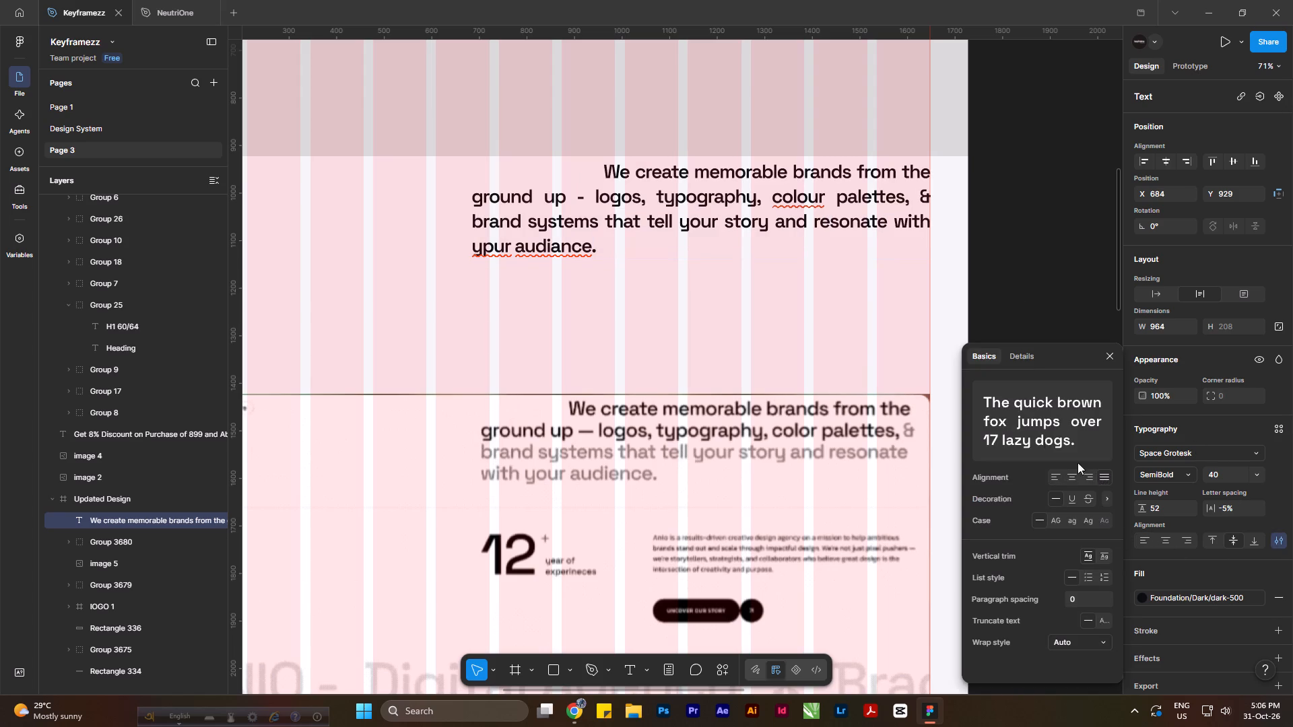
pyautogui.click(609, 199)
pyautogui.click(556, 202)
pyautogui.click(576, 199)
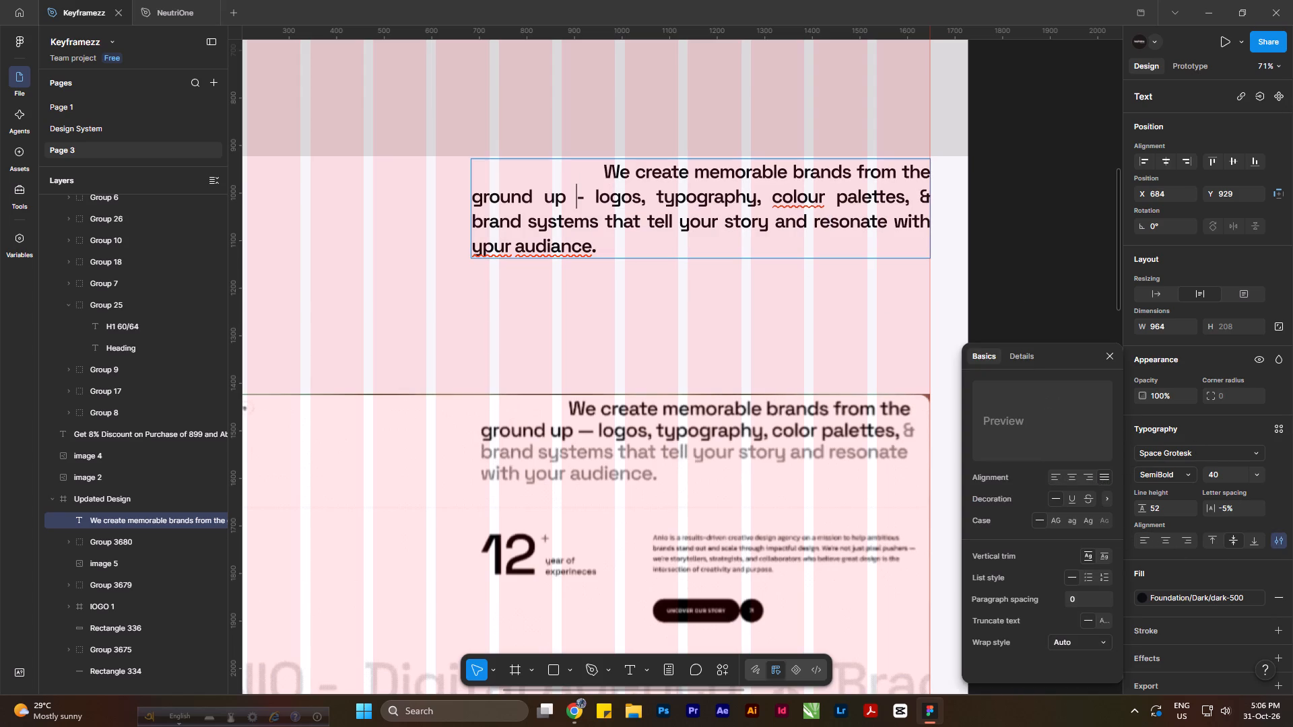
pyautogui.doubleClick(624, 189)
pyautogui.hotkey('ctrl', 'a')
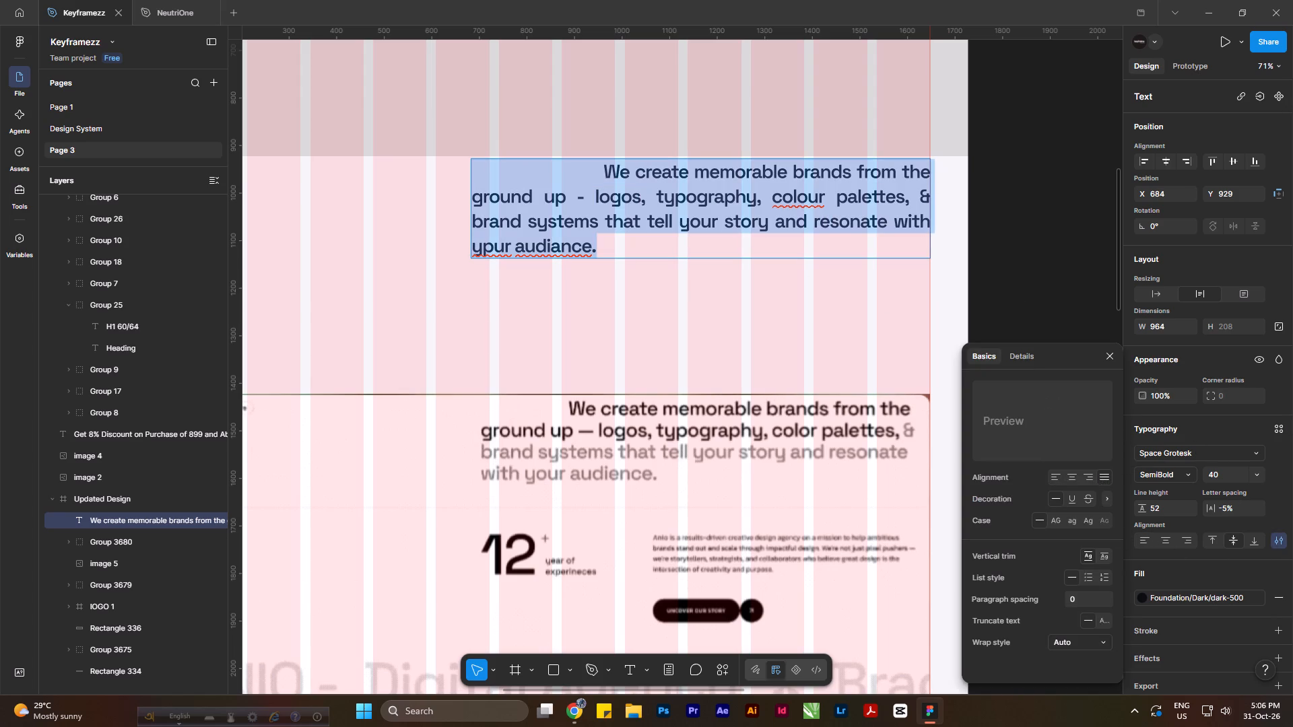
# Correct the misspelled words in the paragraph's last line to "your audience" using the spelling suggestions, and deselect the text.
pyautogui.click(558, 247)
pyautogui.rightClick(545, 252)
pyautogui.click(579, 260)
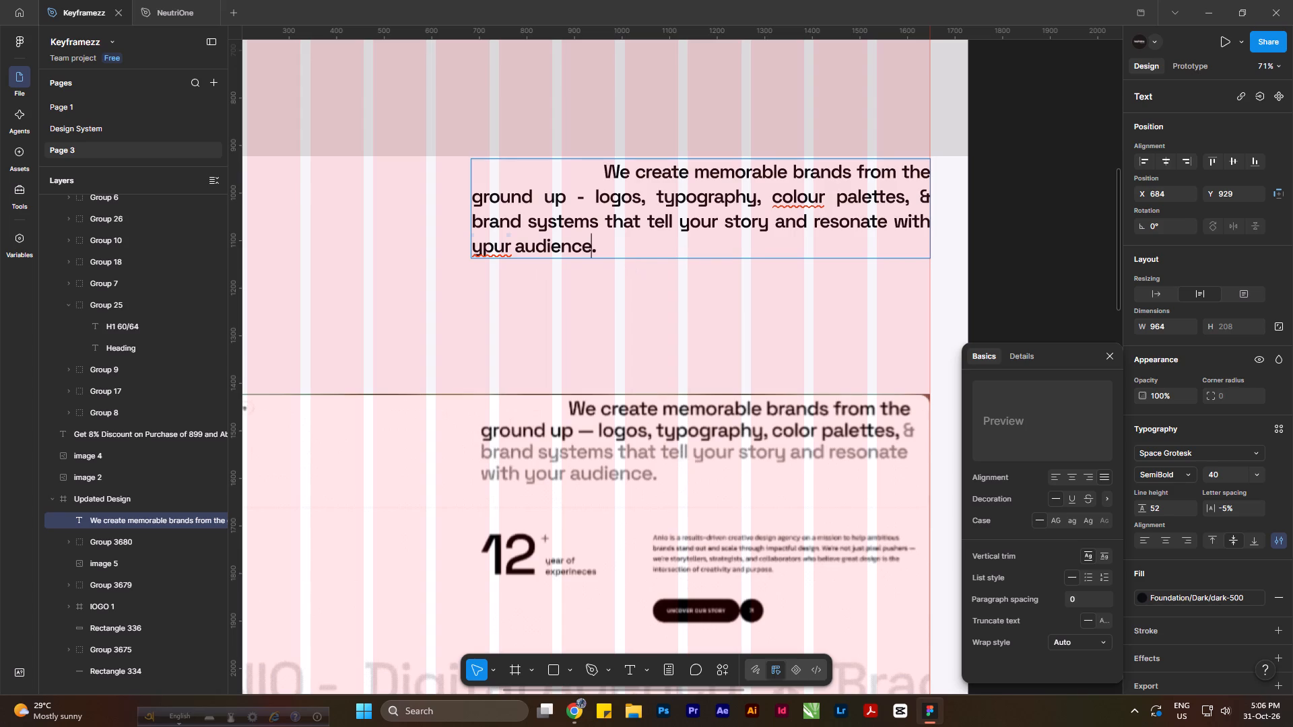
pyautogui.rightClick(490, 245)
pyautogui.click(519, 258)
pyautogui.click(1111, 356)
pyautogui.click(1089, 302)
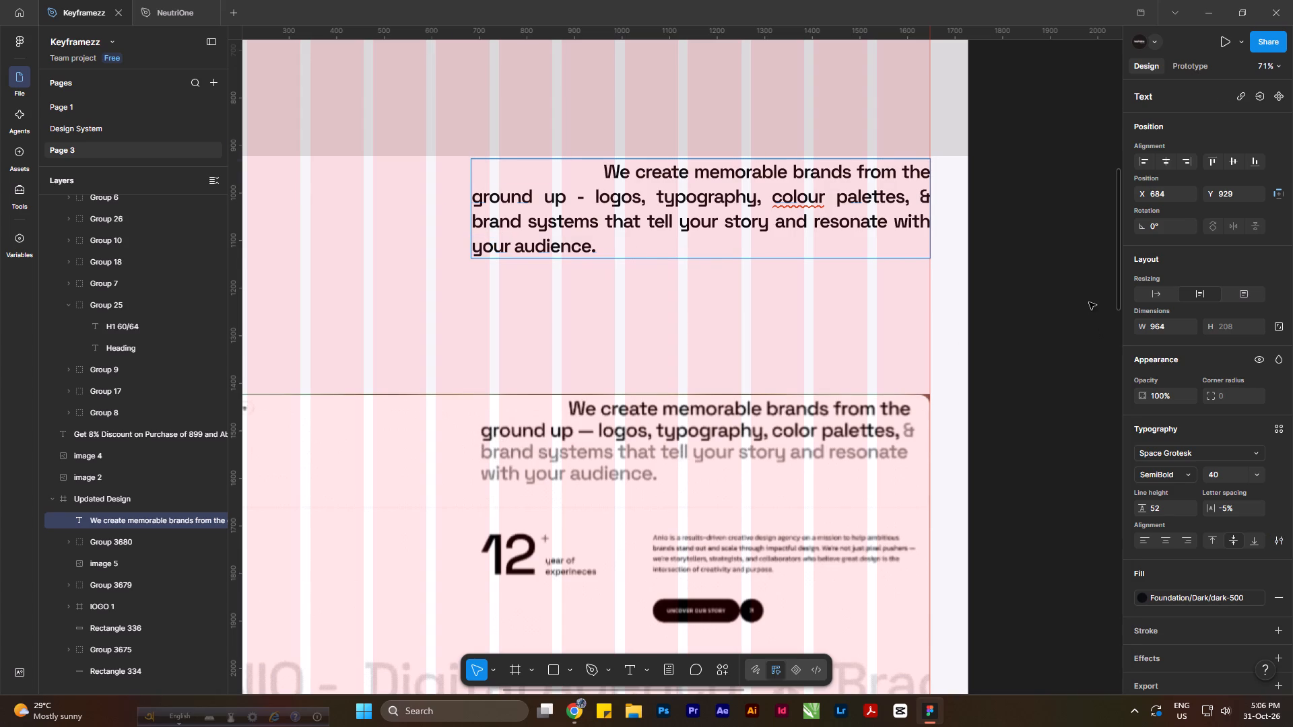
pyautogui.click(1002, 237)
pyautogui.keyDown('ctrl'); pyautogui.scroll(-5, 795, 310); pyautogui.keyUp('ctrl')
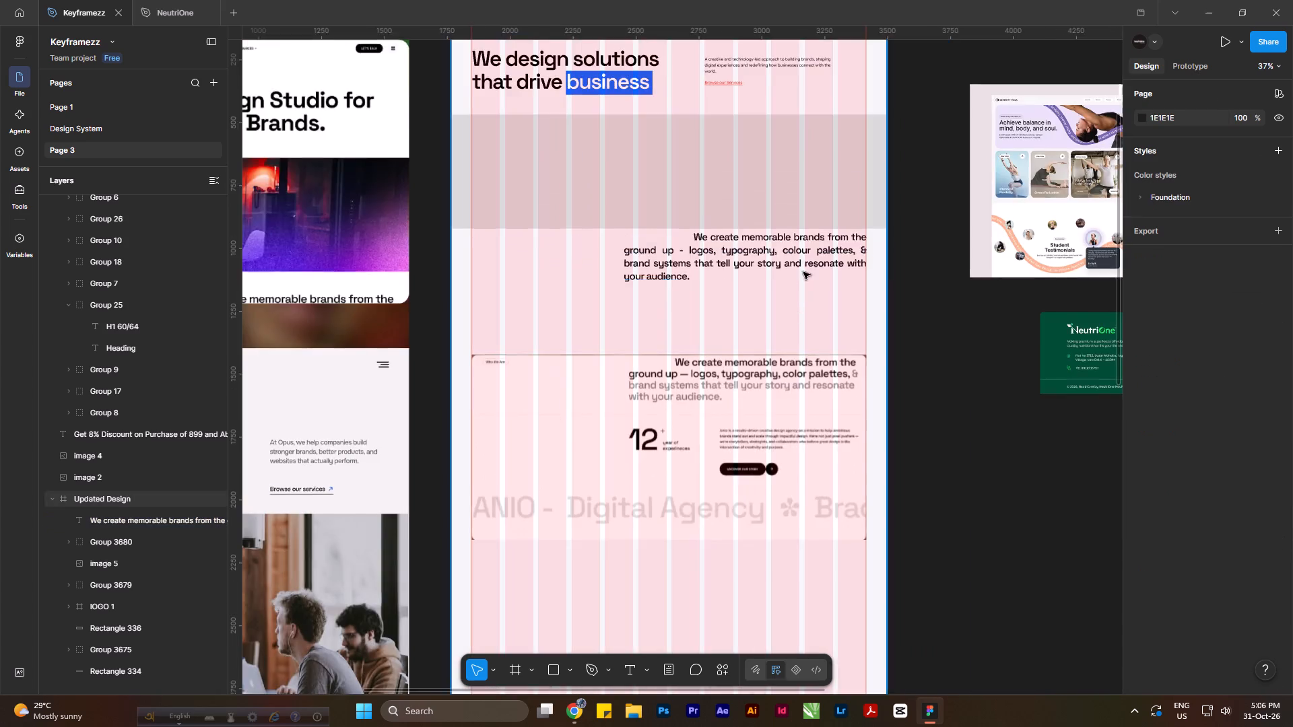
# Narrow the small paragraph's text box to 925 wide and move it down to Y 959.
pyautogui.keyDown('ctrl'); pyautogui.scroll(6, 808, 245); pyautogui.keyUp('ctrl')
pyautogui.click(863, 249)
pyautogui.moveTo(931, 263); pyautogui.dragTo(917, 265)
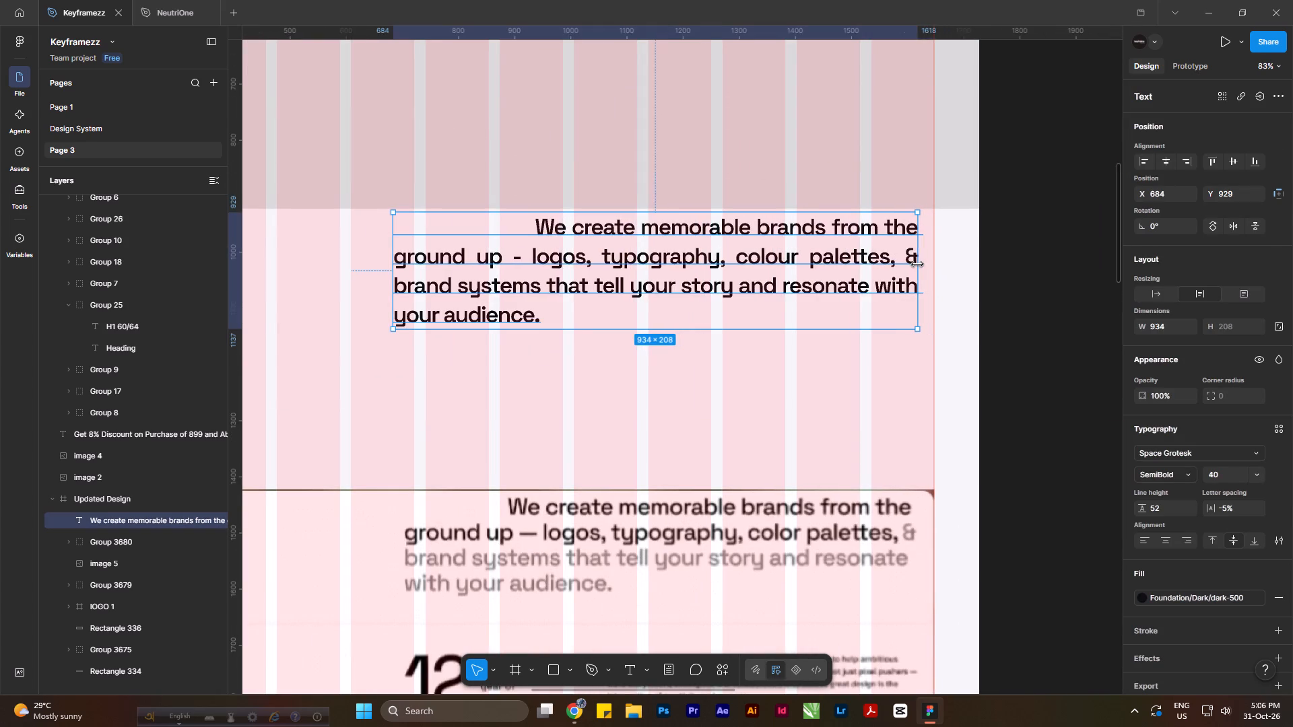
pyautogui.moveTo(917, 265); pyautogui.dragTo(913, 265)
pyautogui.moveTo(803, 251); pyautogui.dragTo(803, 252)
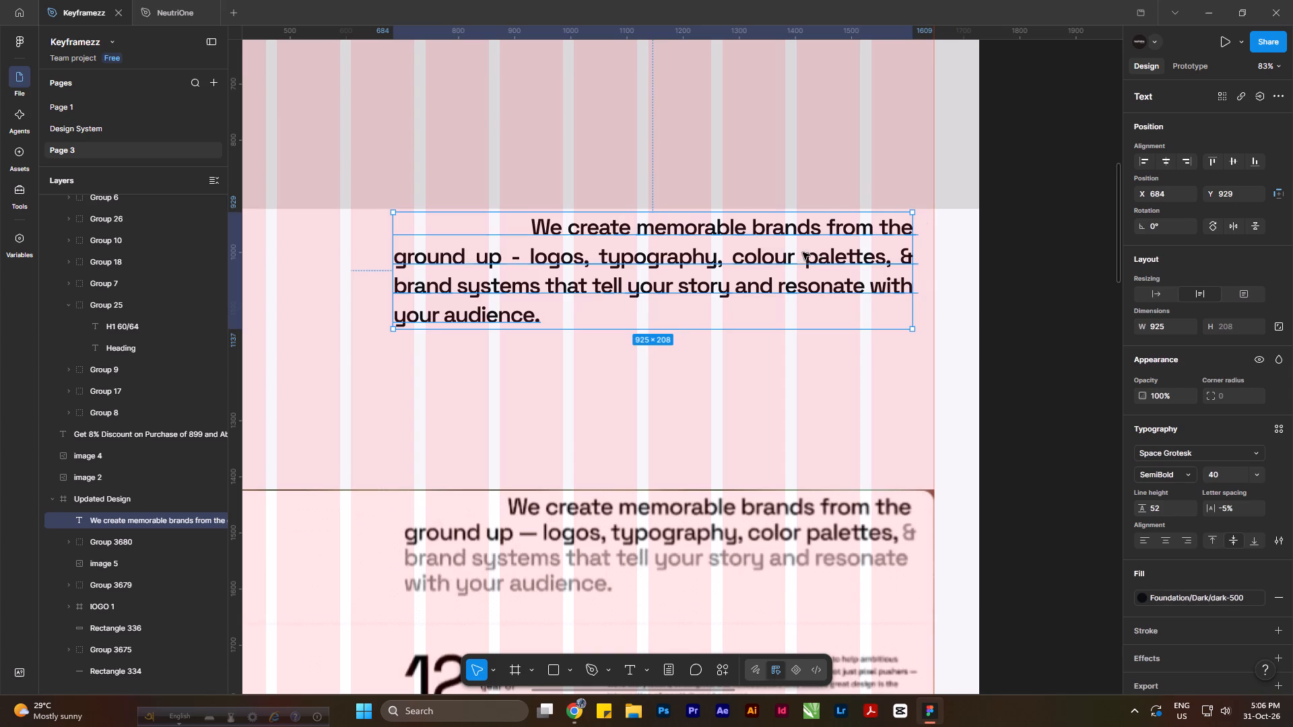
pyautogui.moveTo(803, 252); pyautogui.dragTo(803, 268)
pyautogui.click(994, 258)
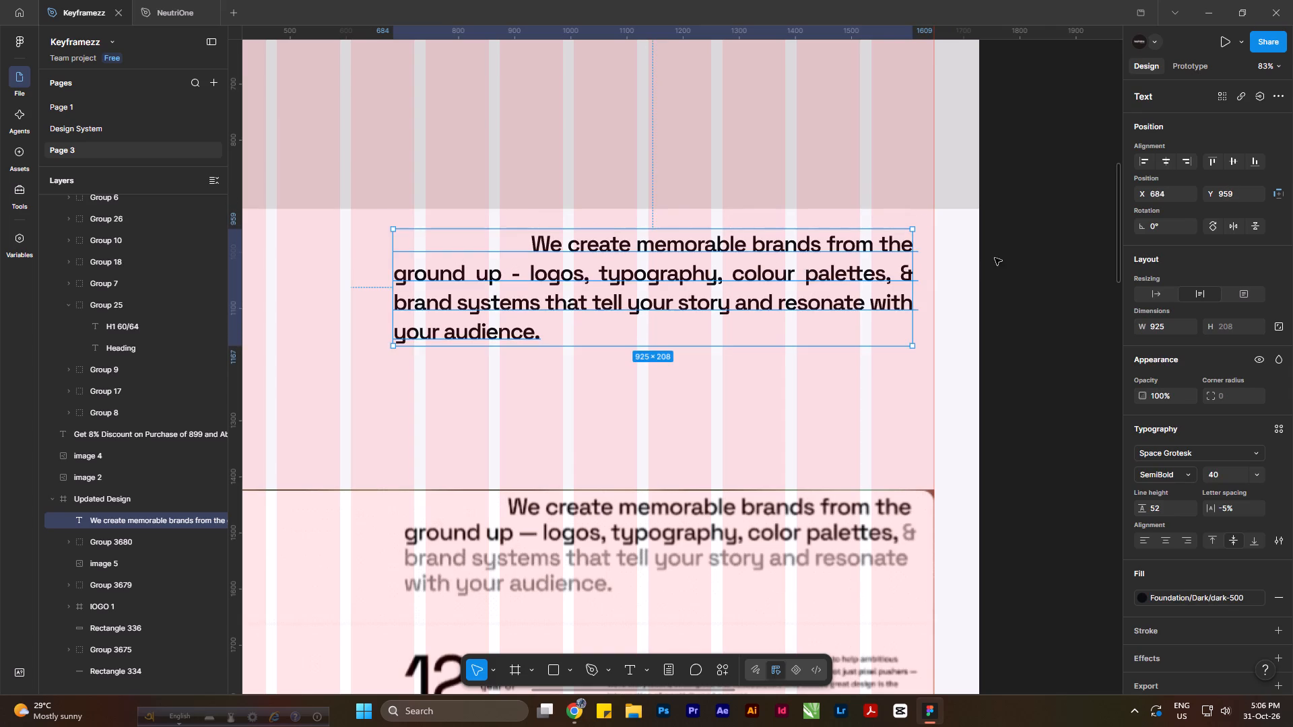
# Compare the paragraph's placement with the reference agency section below it and examine that section's layout.
pyautogui.keyDown('ctrl'); pyautogui.scroll(-6, 889, 287); pyautogui.keyUp('ctrl')
pyautogui.keyDown('ctrl'); pyautogui.scroll(-4, 826, 311); pyautogui.keyUp('ctrl')
pyautogui.click(927, 319)
pyautogui.keyDown('ctrl'); pyautogui.scroll(4, 838, 303); pyautogui.keyUp('ctrl')
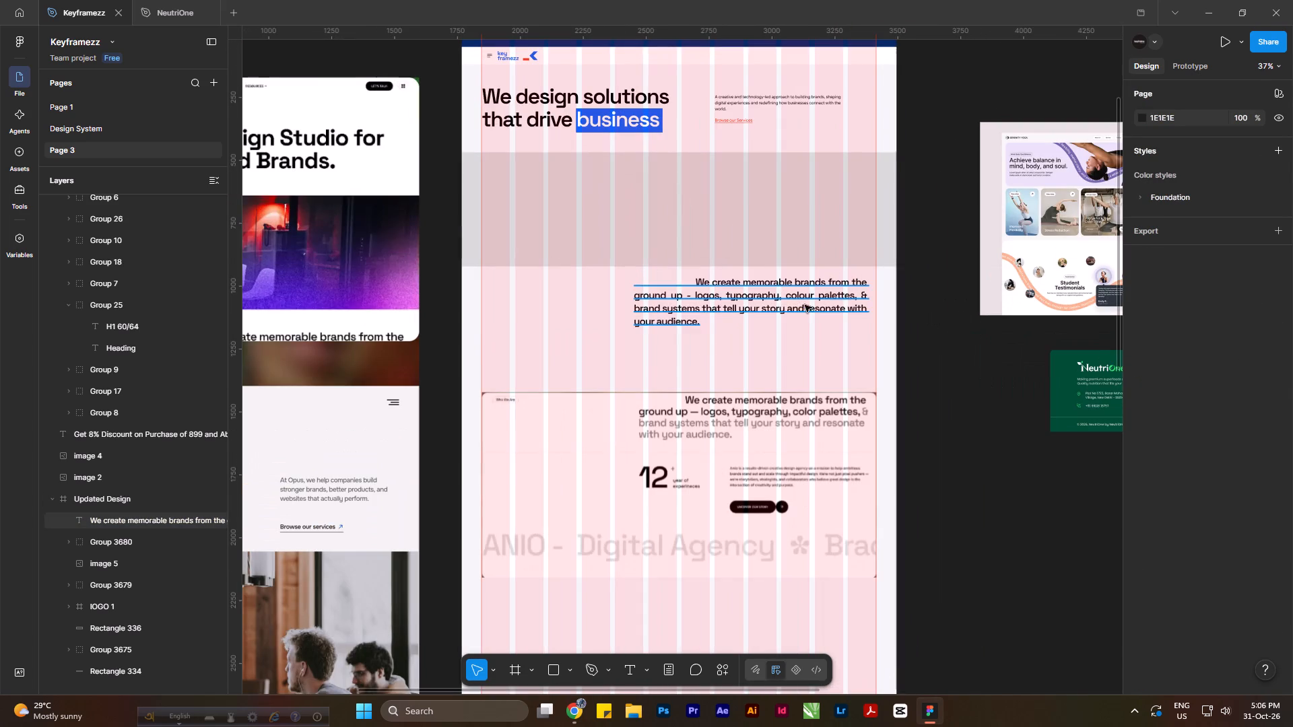
pyautogui.keyDown('ctrl'); pyautogui.scroll(-3, 779, 331); pyautogui.keyUp('ctrl')
pyautogui.keyDown('ctrl'); pyautogui.scroll(4, 770, 318); pyautogui.keyUp('ctrl')
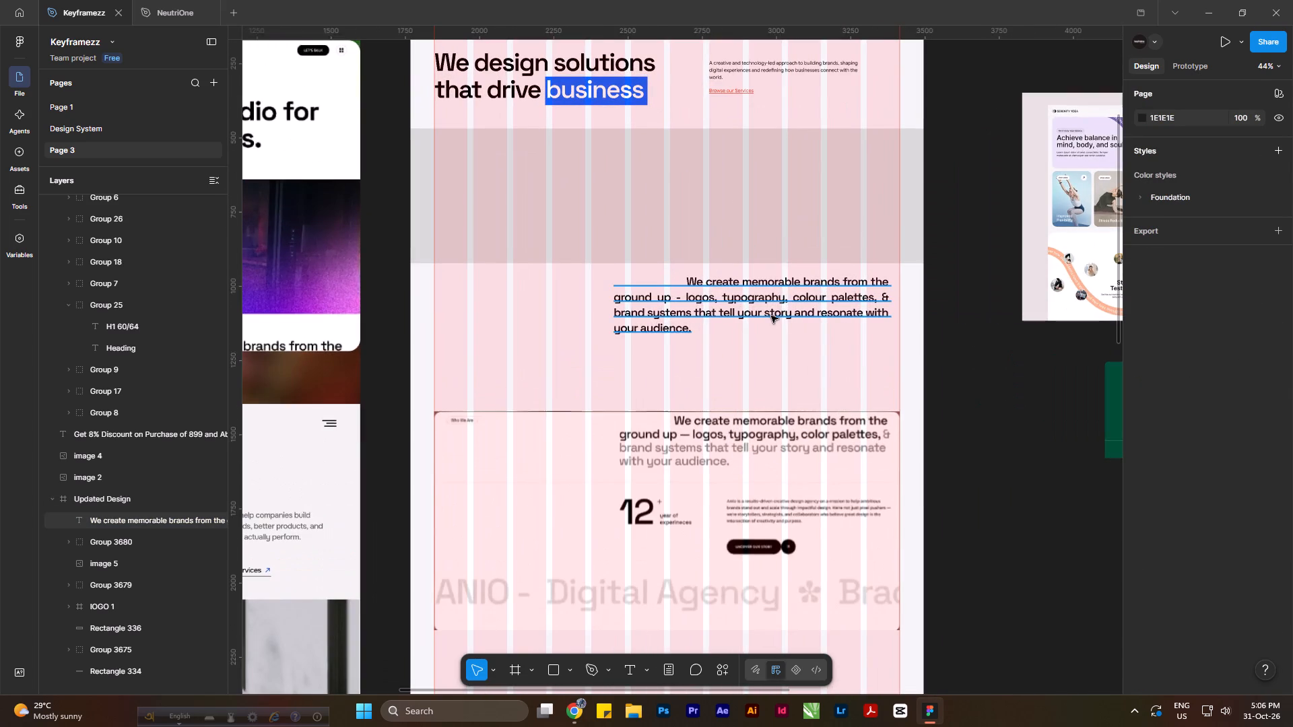
pyautogui.click(772, 309)
pyautogui.keyDown('ctrl'); pyautogui.scroll(-5, 801, 387); pyautogui.keyUp('ctrl')
pyautogui.click(944, 427)
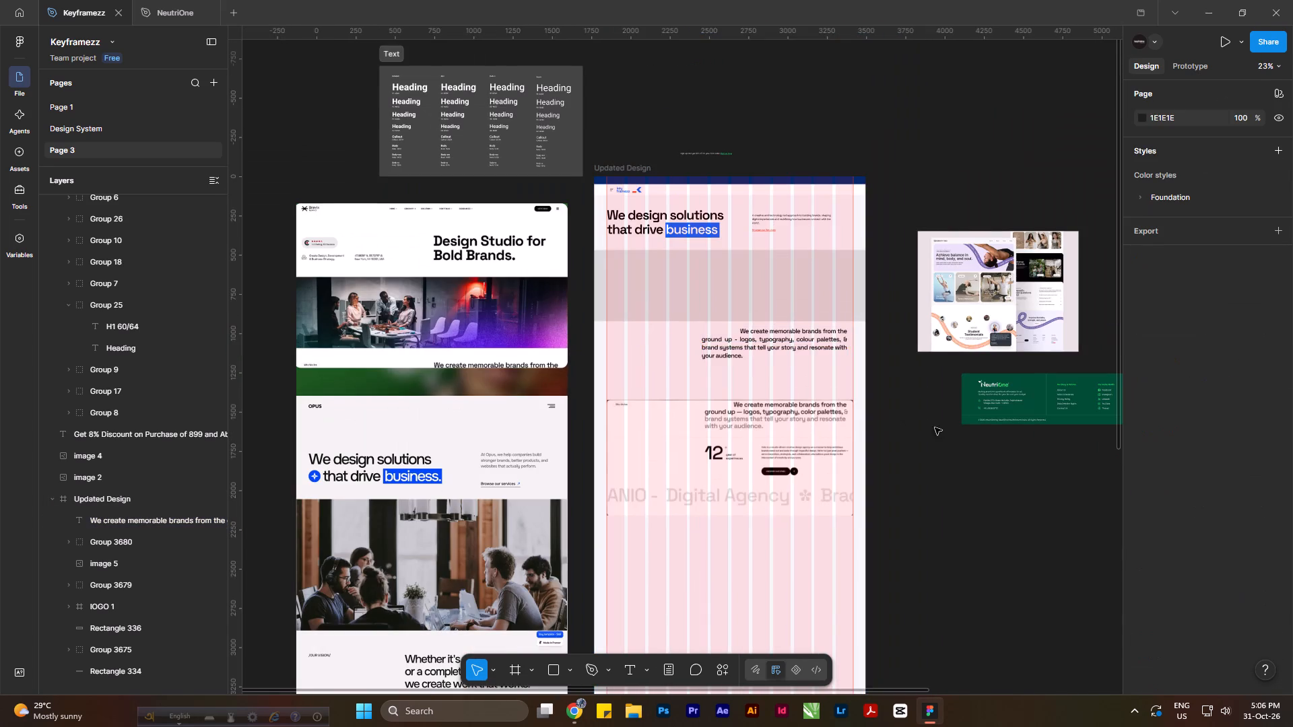
pyautogui.keyDown('ctrl'); pyautogui.scroll(11, 760, 432); pyautogui.keyUp('ctrl')
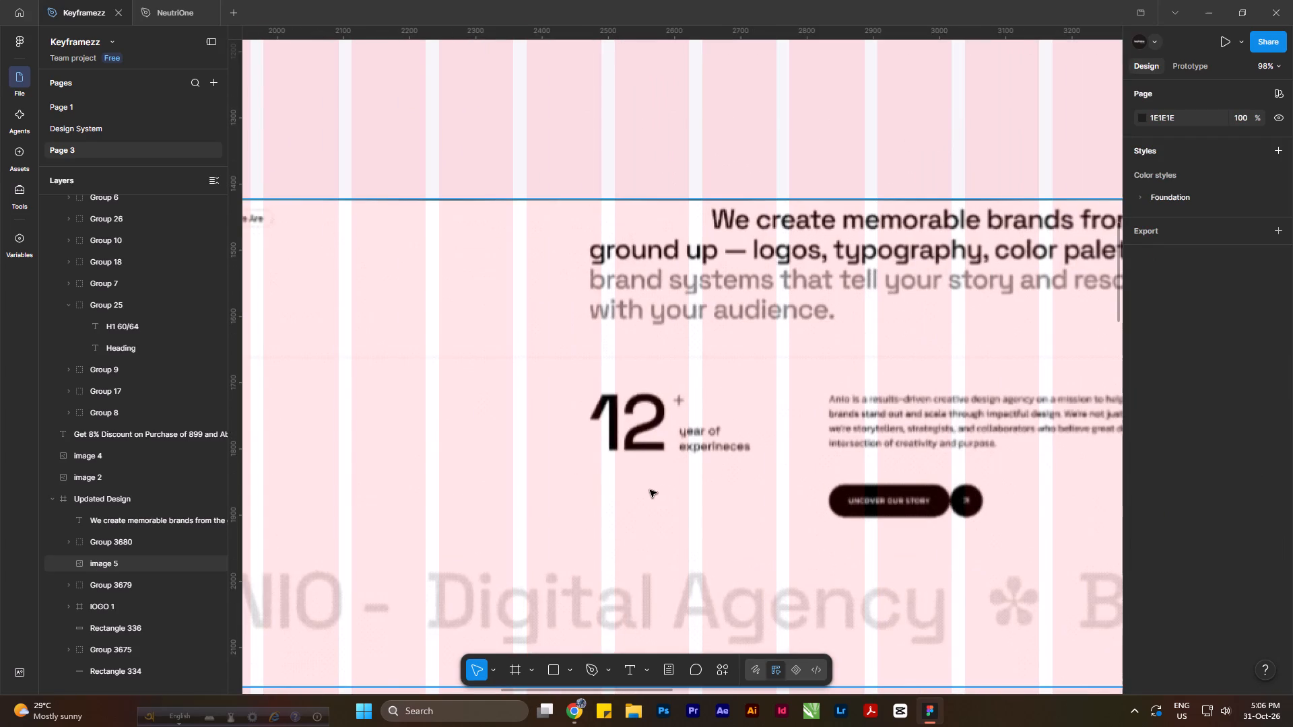
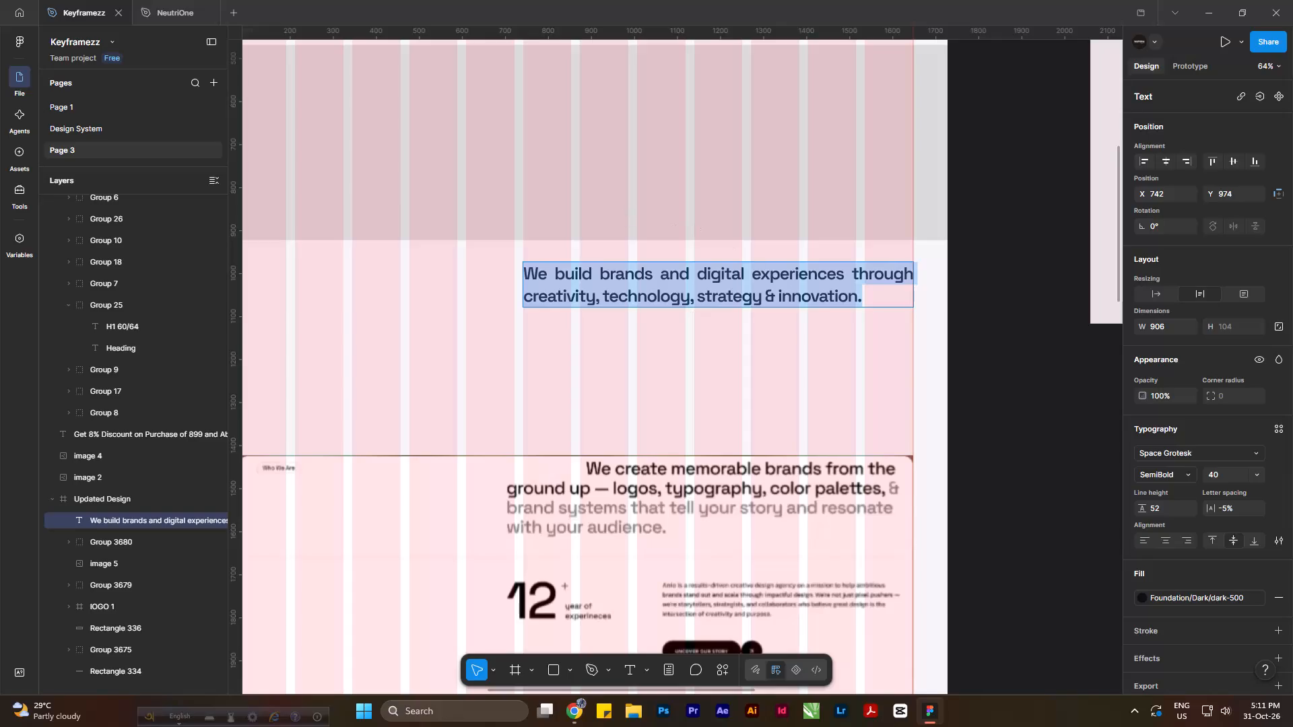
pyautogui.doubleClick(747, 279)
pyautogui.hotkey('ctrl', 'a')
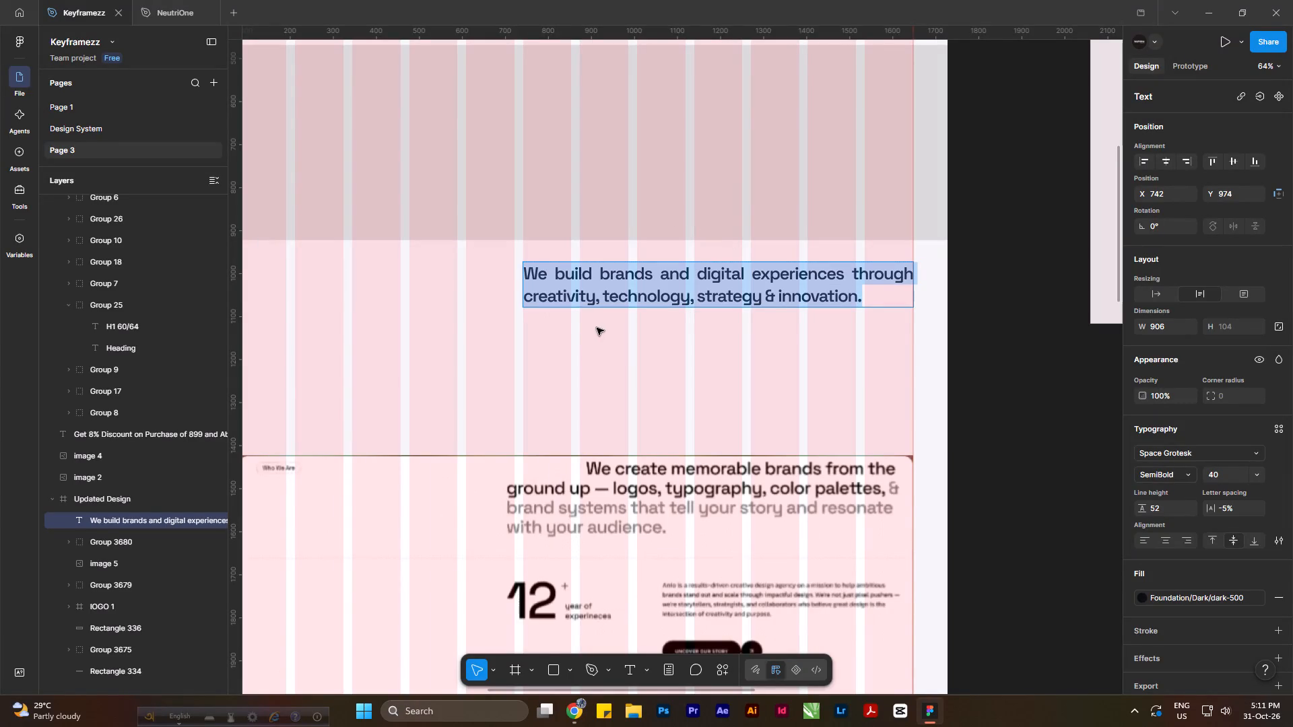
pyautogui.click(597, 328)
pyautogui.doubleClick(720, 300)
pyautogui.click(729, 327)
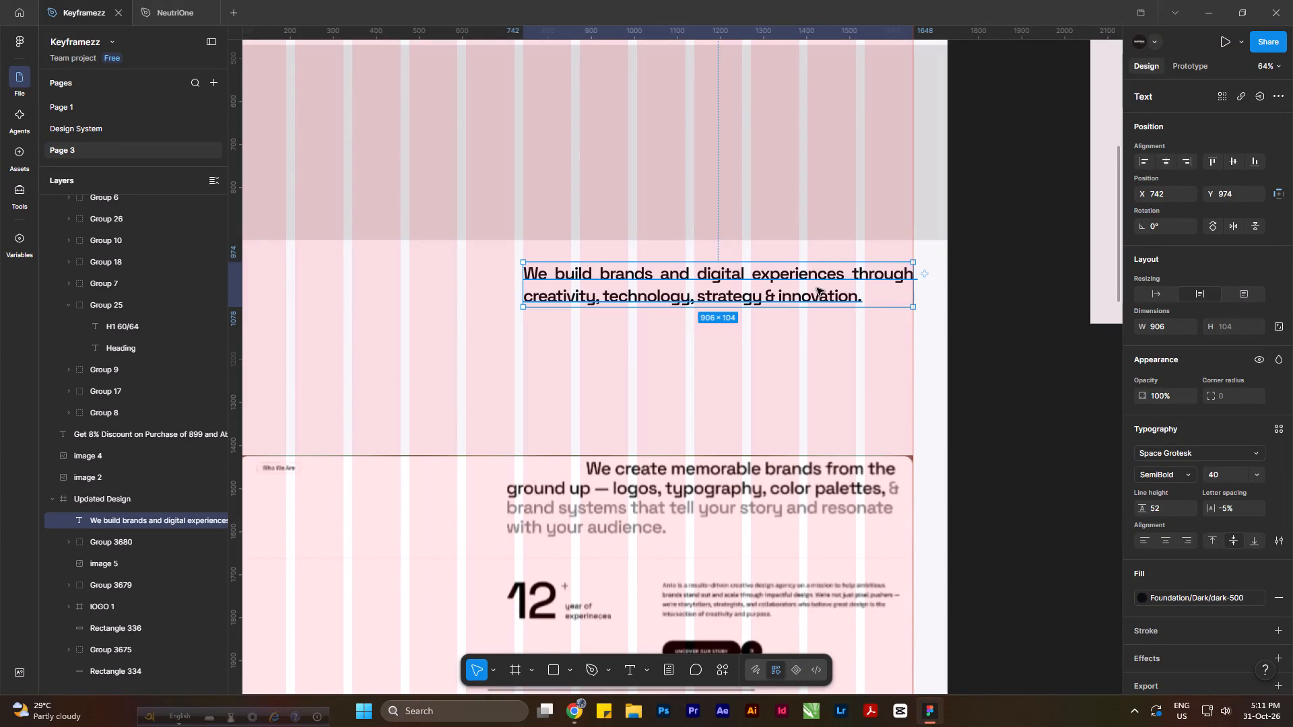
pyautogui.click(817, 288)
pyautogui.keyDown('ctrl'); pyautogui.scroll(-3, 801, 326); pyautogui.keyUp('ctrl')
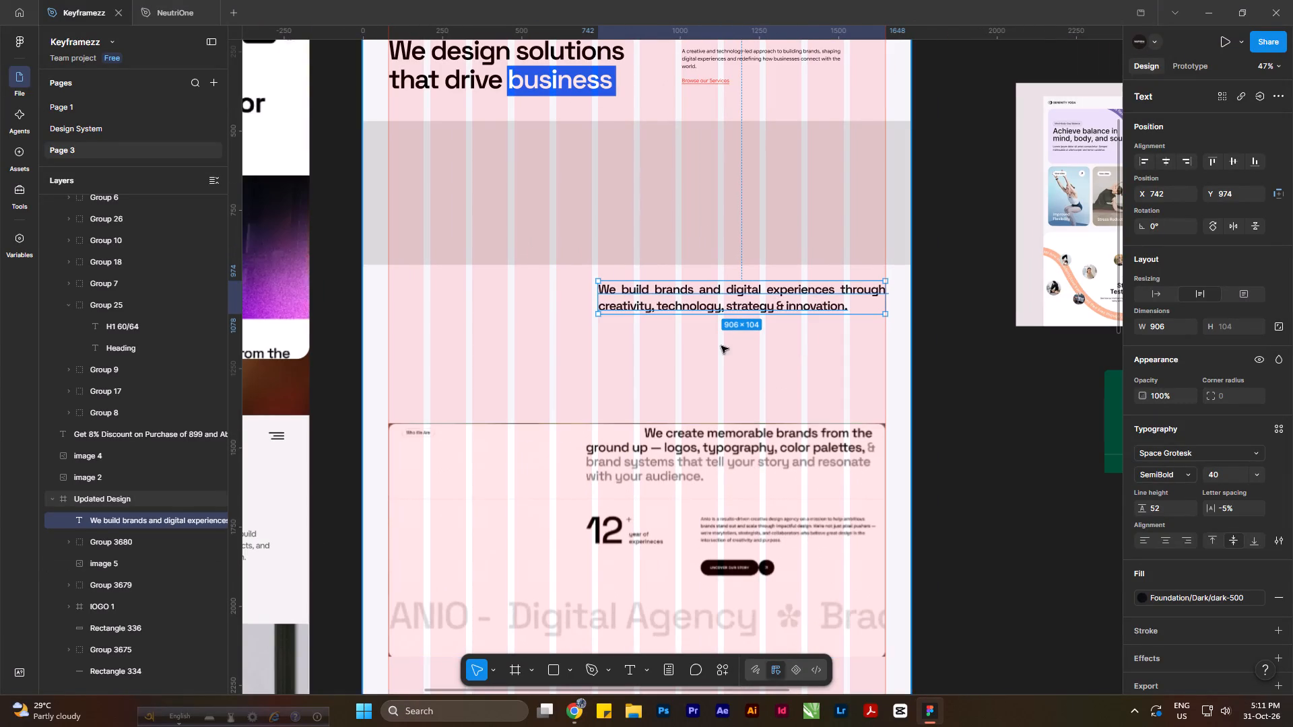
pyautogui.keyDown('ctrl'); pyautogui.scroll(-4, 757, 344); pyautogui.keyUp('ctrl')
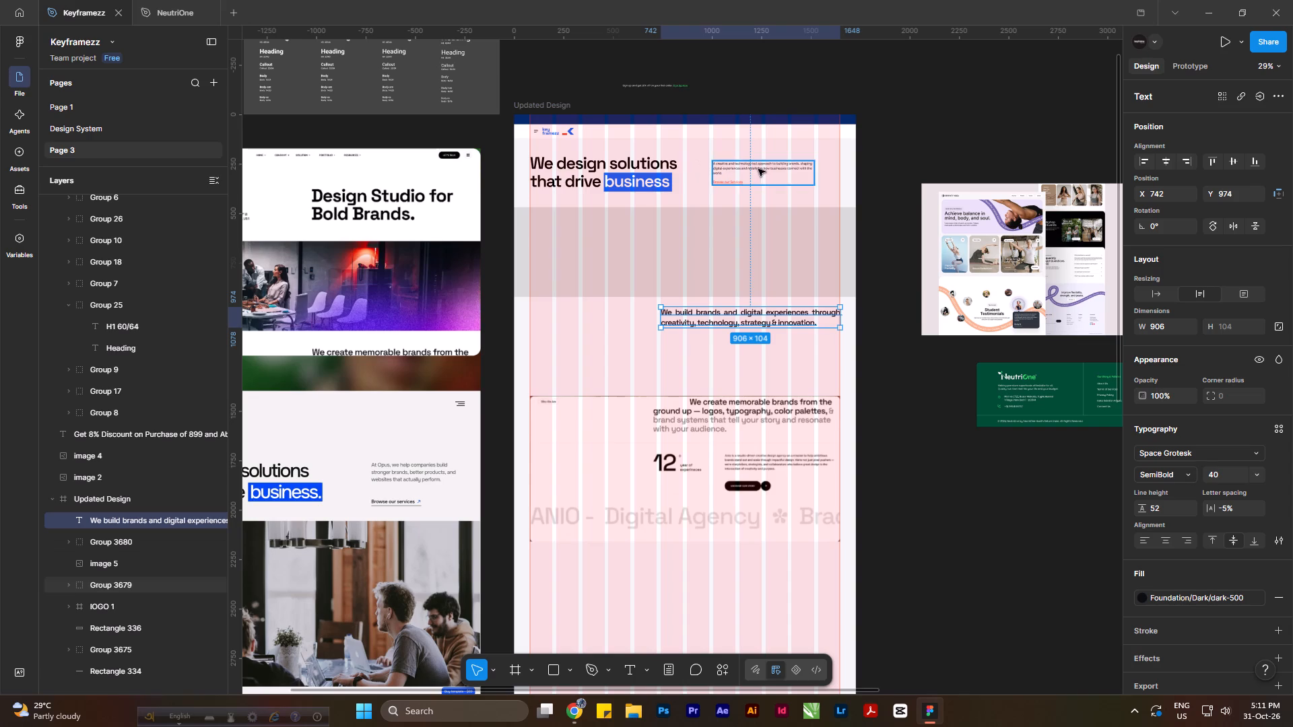
# Duplicate the hero's supporting paragraph and services link group straight down, into the space between the new headline and the reference image.
pyautogui.keyDown('ctrl'); pyautogui.scroll(4, 694, 174); pyautogui.keyUp('ctrl')
pyautogui.keyDown('ctrl'); pyautogui.click(775, 166); pyautogui.keyUp('ctrl')
pyautogui.rightClick(787, 162)
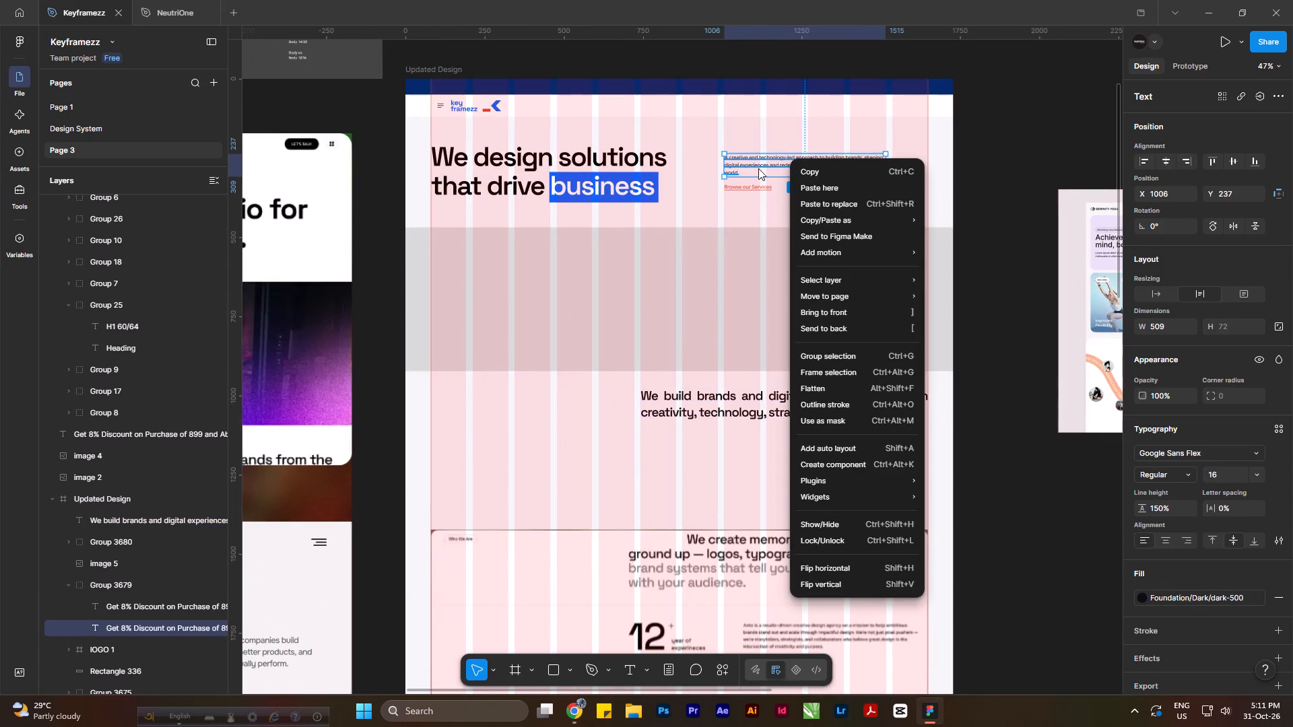
pyautogui.click(758, 158)
pyautogui.click(754, 128)
pyautogui.click(761, 164)
pyautogui.keyDown('alt'); pyautogui.moveTo(785, 163); pyautogui.dragTo(611, 472); pyautogui.keyUp('alt')
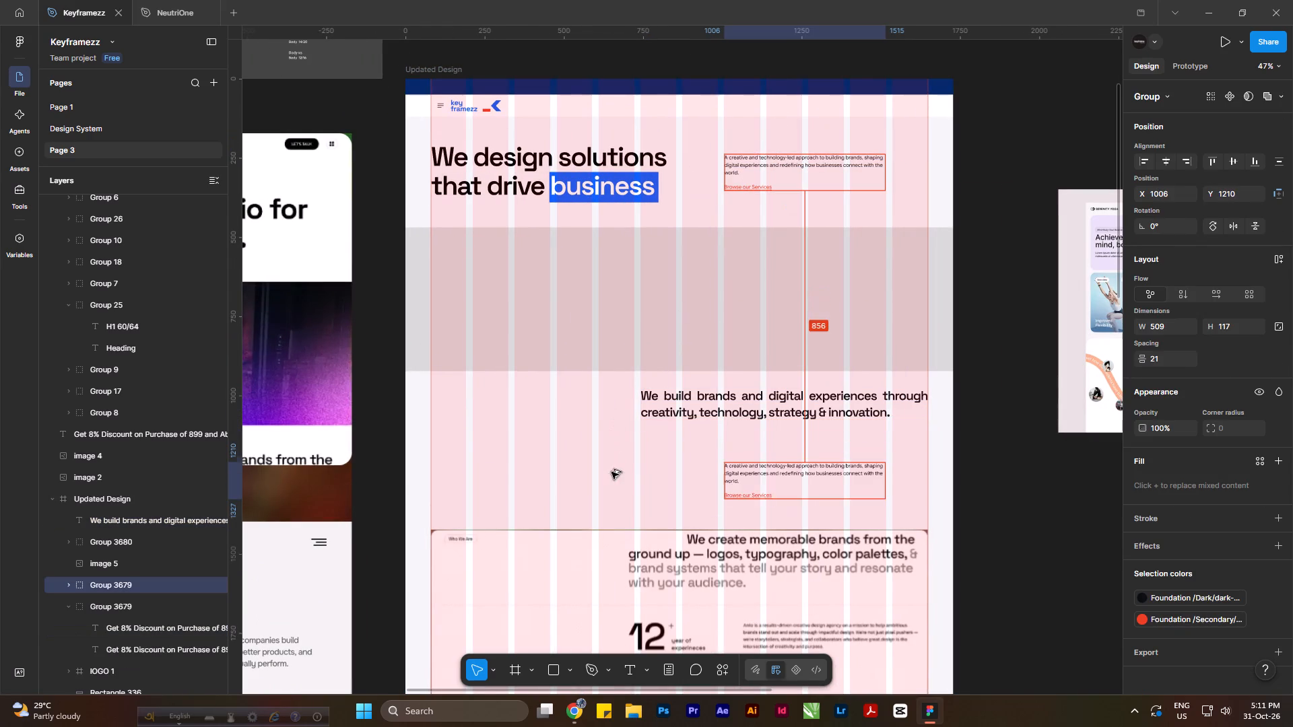
pyautogui.keyDown('alt'); pyautogui.moveTo(611, 472); pyautogui.dragTo(612, 472); pyautogui.keyUp('alt')
# Ungroup the duplicated text group and delete its "Browse our Services" link.
pyautogui.rightClick(774, 472)
pyautogui.click(838, 404)
pyautogui.click(609, 493)
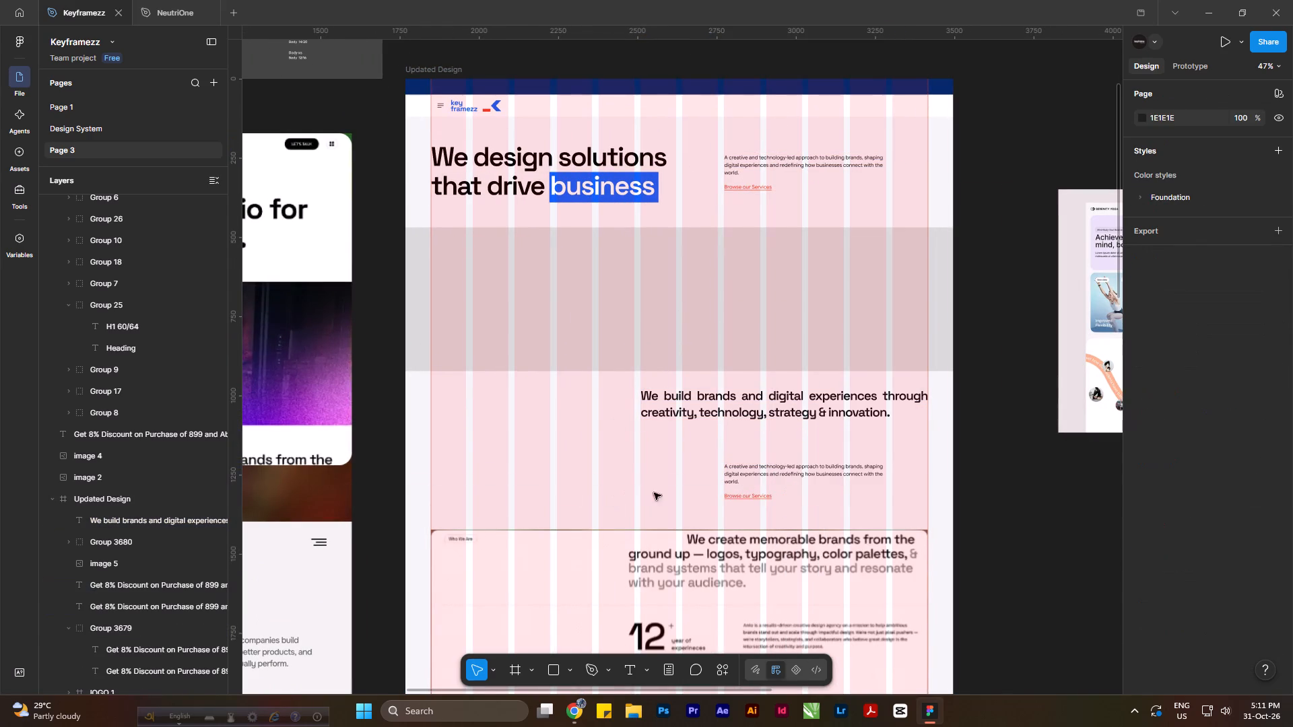
pyautogui.click(733, 504)
pyautogui.moveTo(732, 504); pyautogui.dragTo(768, 490)
pyautogui.press('Delete')
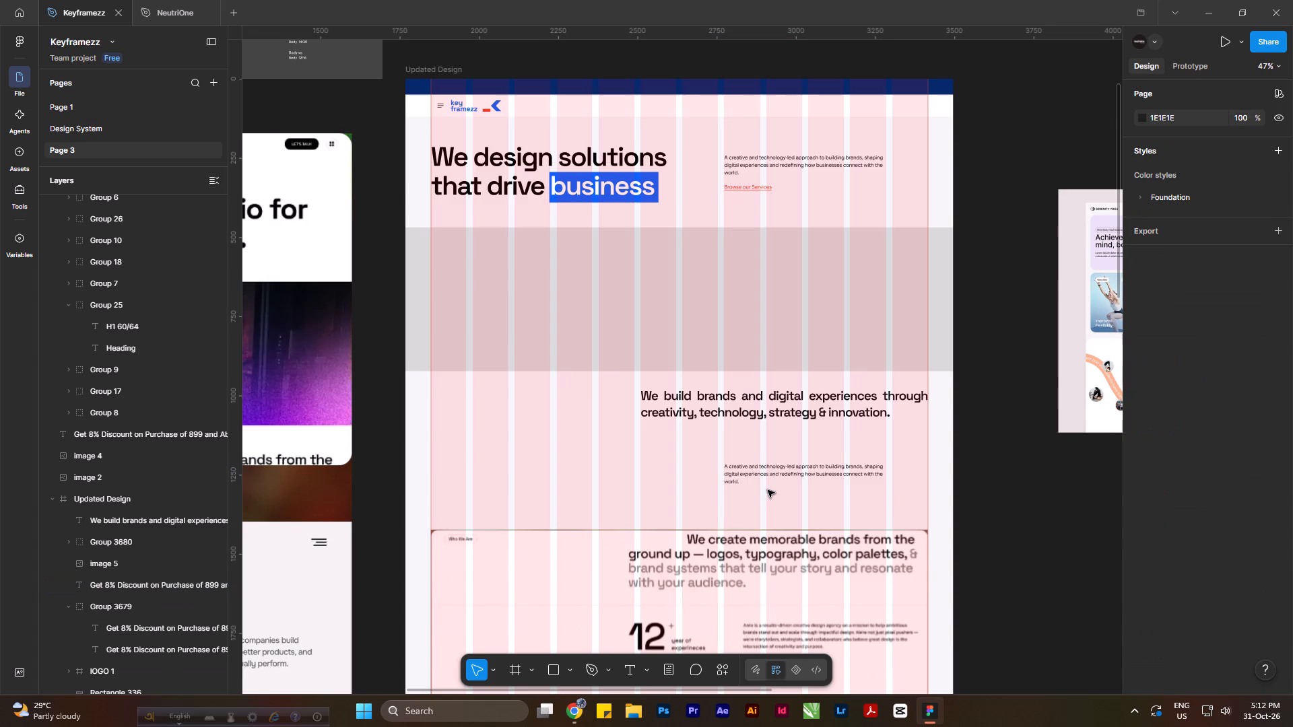
# Move the copied paragraph to the left side of the page frame, level with the "We build brands" headline.
pyautogui.keyDown('ctrl'); pyautogui.scroll(4, 745, 476); pyautogui.keyUp('ctrl')
pyautogui.moveTo(774, 470); pyautogui.dragTo(288, 352)
pyautogui.keyDown('ctrl'); pyautogui.scroll(-4, 792, 407); pyautogui.keyUp('ctrl')
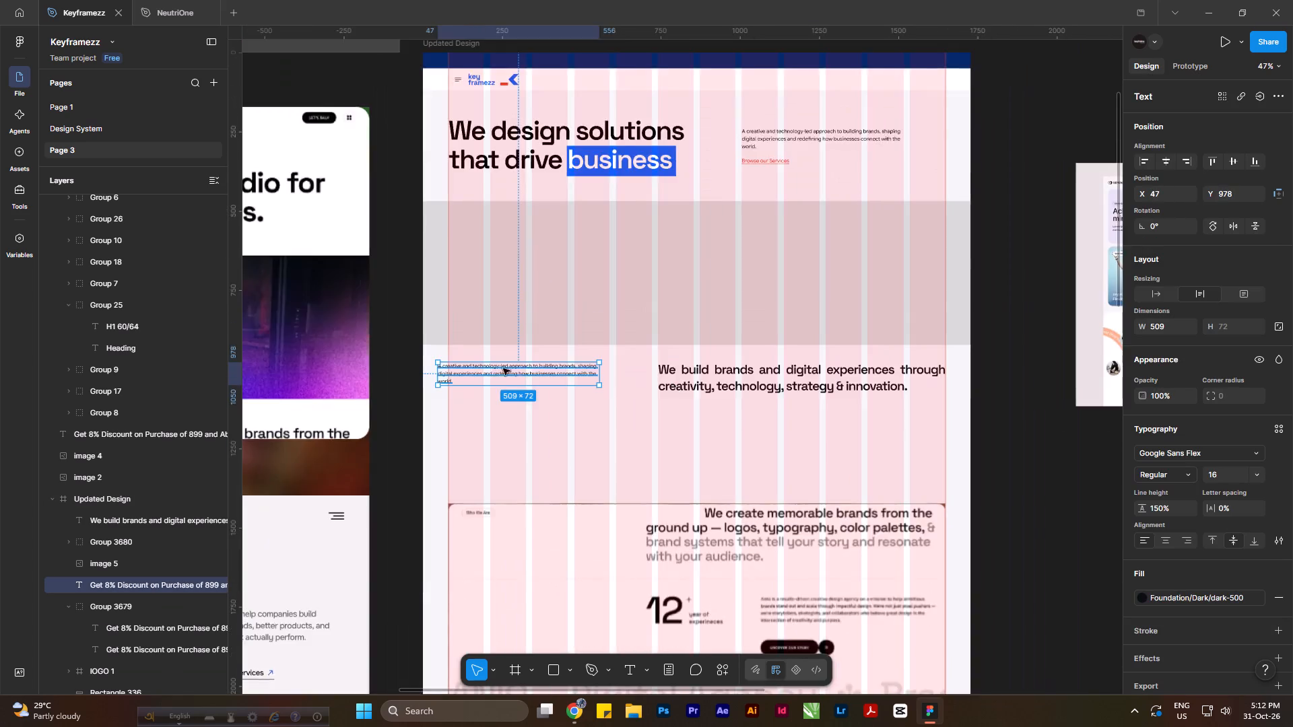
pyautogui.keyDown('ctrl'); pyautogui.scroll(4, 480, 368); pyautogui.keyUp('ctrl')
pyautogui.moveTo(506, 374); pyautogui.dragTo(545, 373)
# Replace the copied paragraph's text with "Who We Are".
pyautogui.doubleClick(545, 373)
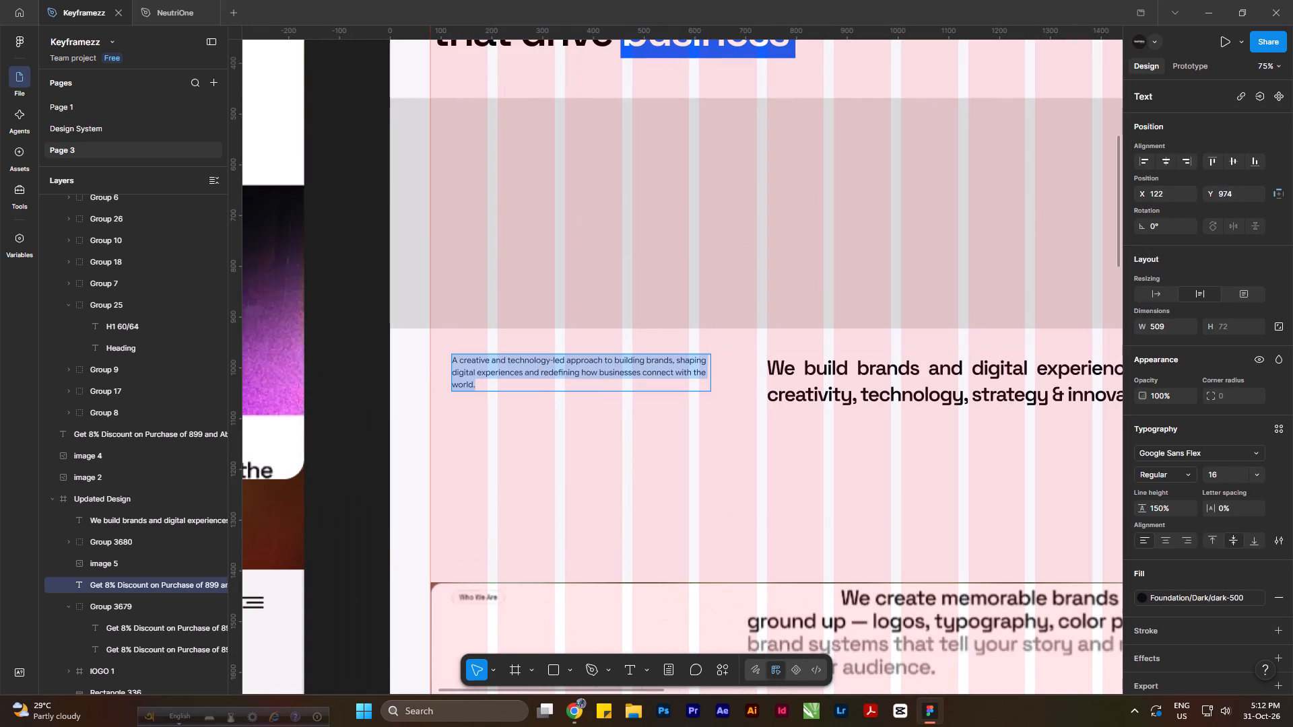
pyautogui.write('Who we')
pyautogui.press('space')
pyautogui.press('BackSpace')
pyautogui.press('BackSpace')
pyautogui.press('BackSpace')
pyautogui.write('We arre')
pyautogui.press('Insert')
pyautogui.press('Insert')
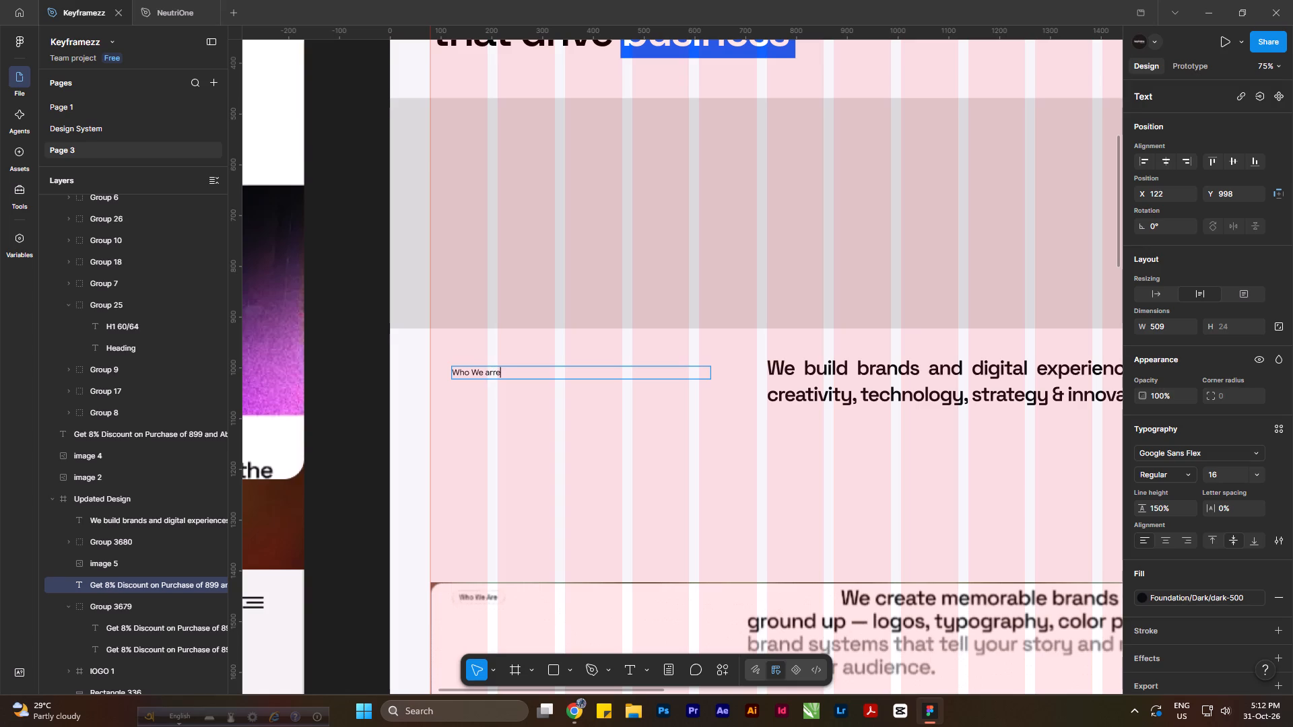
pyautogui.press('BackSpace')
pyautogui.press('BackSpace')
pyautogui.press('BackSpace')
pyautogui.press('BackSpace')
pyautogui.write('Are')
# Set the "Who We Are" label to auto width and align it vertically with the headline's first line.
pyautogui.hotkey('ctrl', 'a')
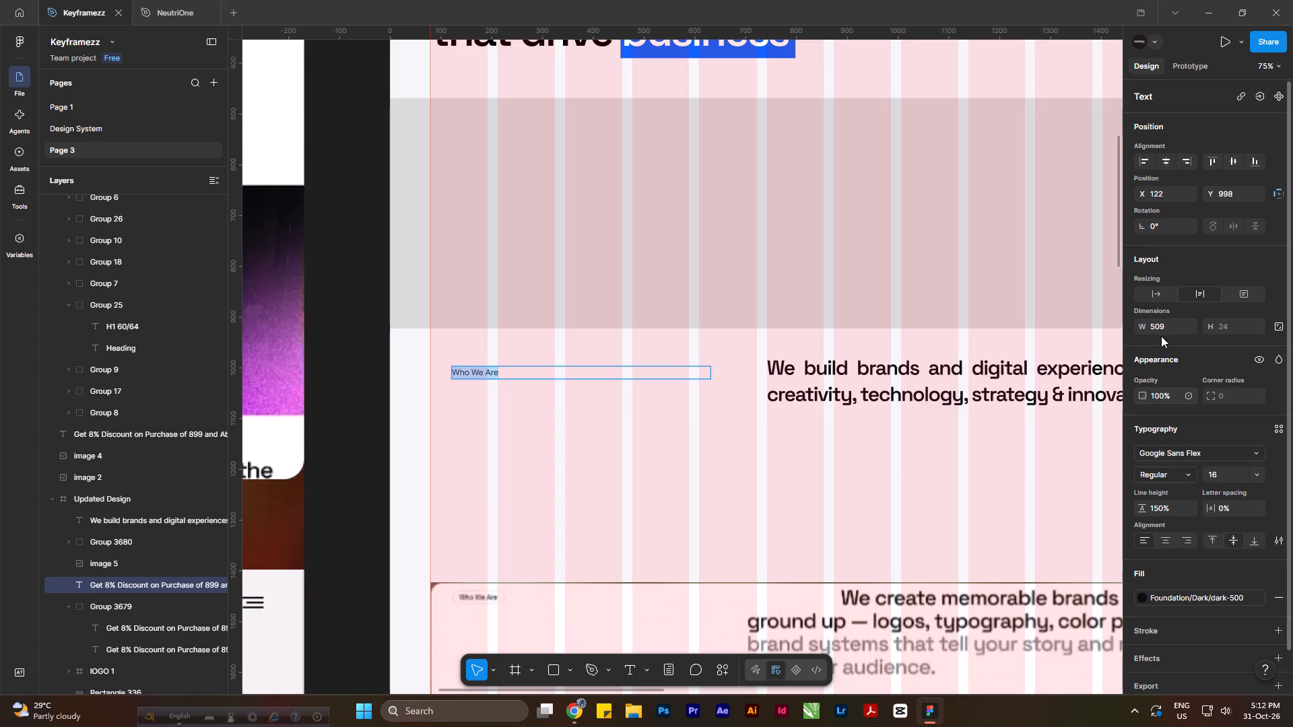
pyautogui.click(1152, 289)
pyautogui.click(554, 429)
pyautogui.moveTo(482, 374); pyautogui.dragTo(482, 367)
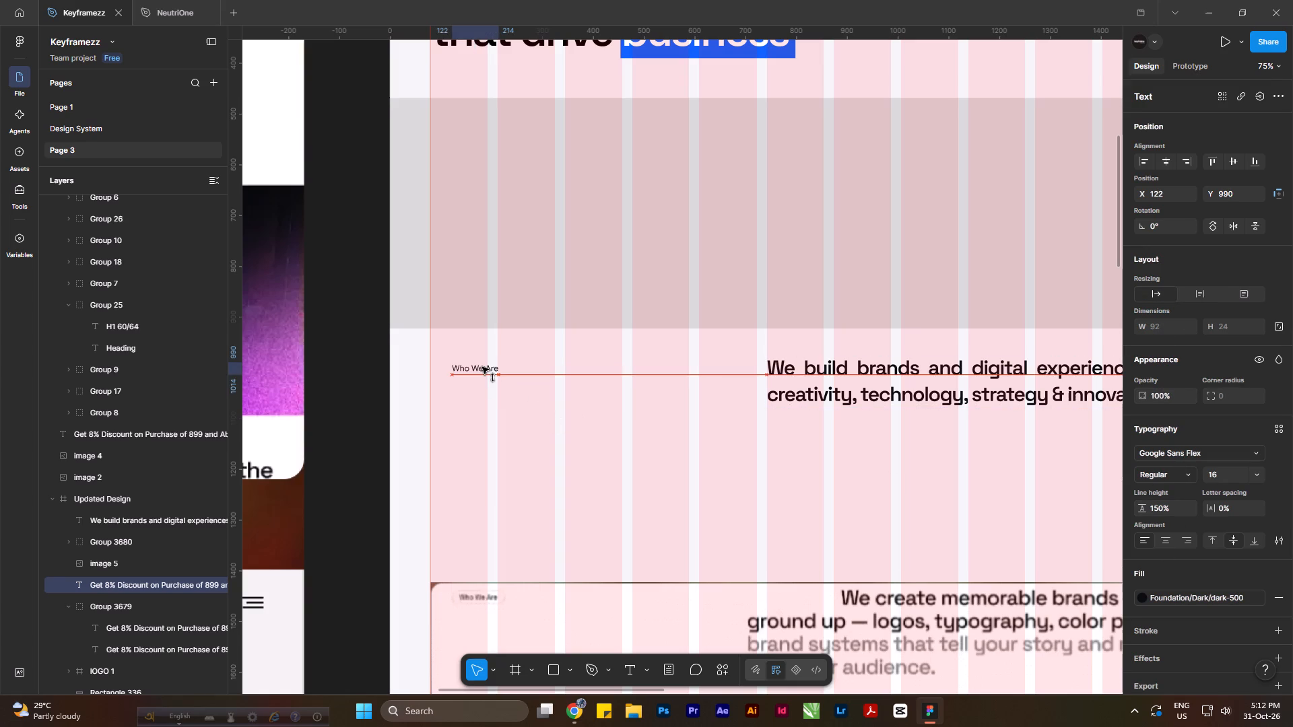
pyautogui.moveTo(482, 367); pyautogui.dragTo(485, 367)
pyautogui.click(624, 385)
# Draw a rectangle about 126 × 43 around the "Who We Are" label, with no fill and a black 1 px inside stroke.
pyautogui.keyDown('ctrl'); pyautogui.scroll(5, 479, 393); pyautogui.keyUp('ctrl')
pyautogui.click(554, 666)
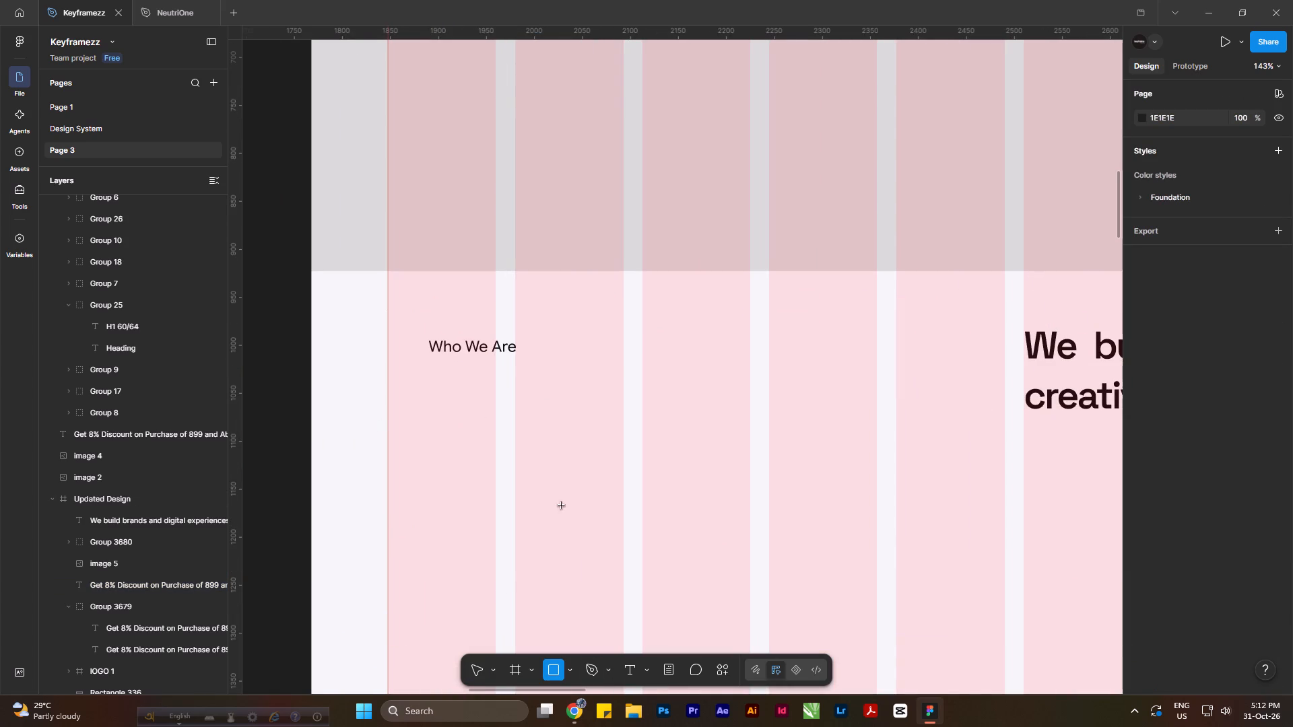
pyautogui.moveTo(416, 329); pyautogui.dragTo(536, 370)
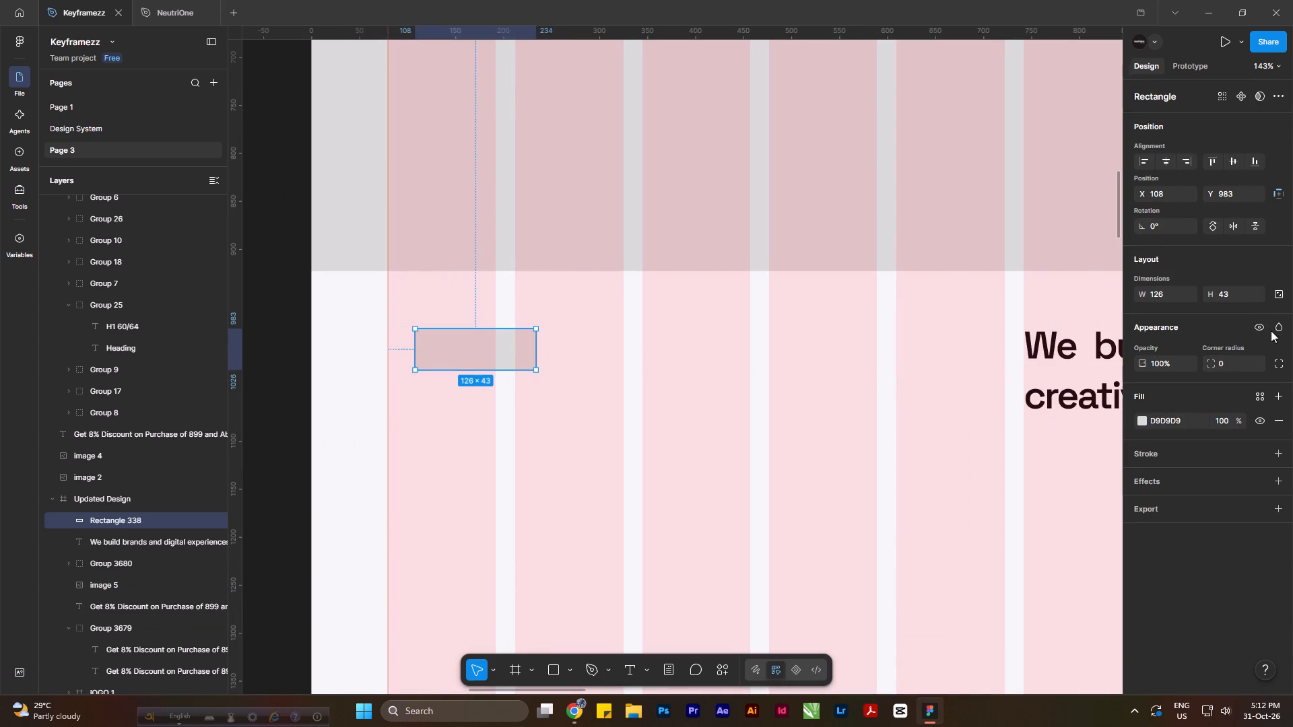
pyautogui.click(1277, 417)
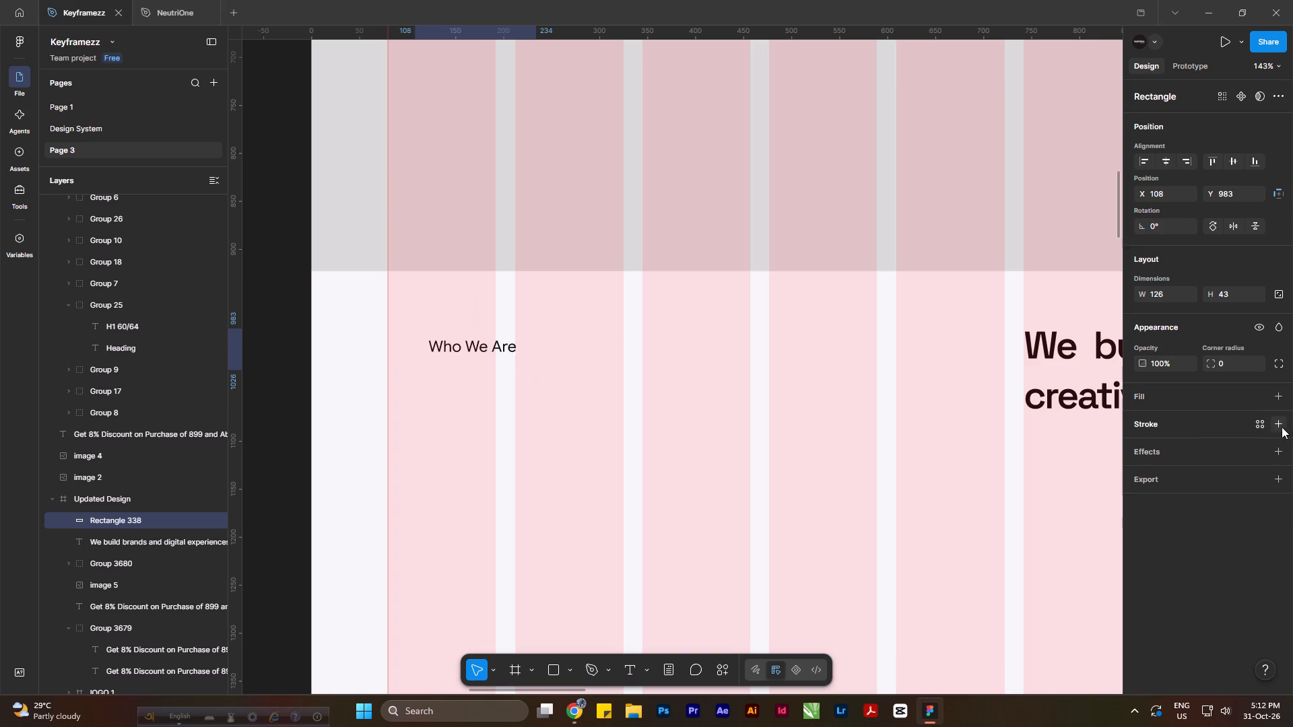
pyautogui.click(1282, 426)
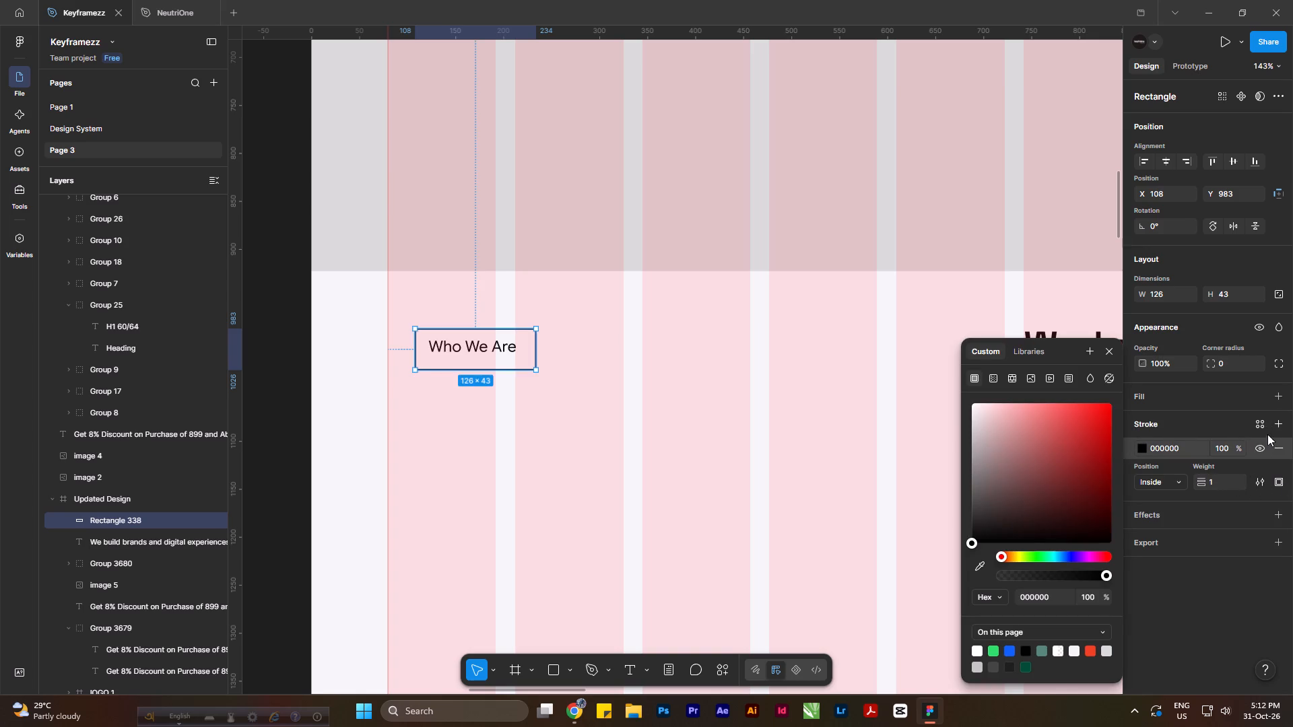
pyautogui.click(1261, 481)
pyautogui.click(1261, 482)
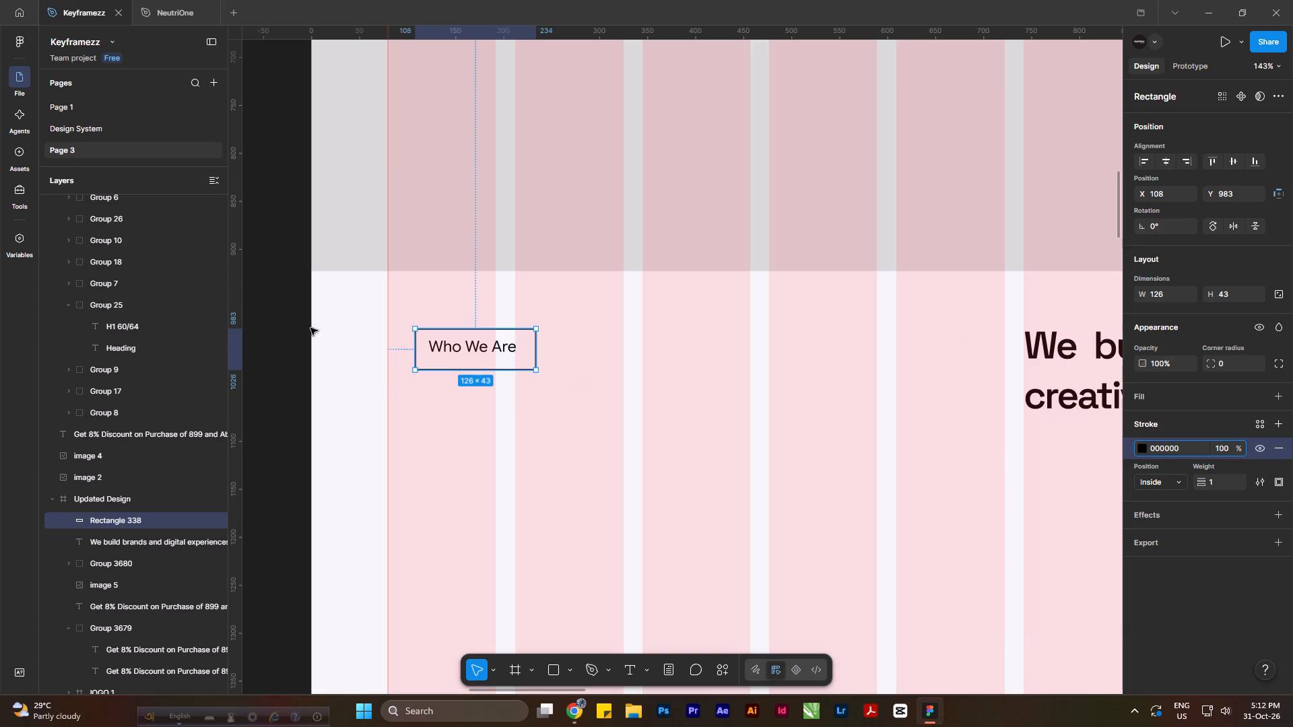
pyautogui.click(682, 487)
# Center the "Who We Are" text horizontally and vertically within its outlined rectangle.
pyautogui.moveTo(564, 407); pyautogui.dragTo(549, 393)
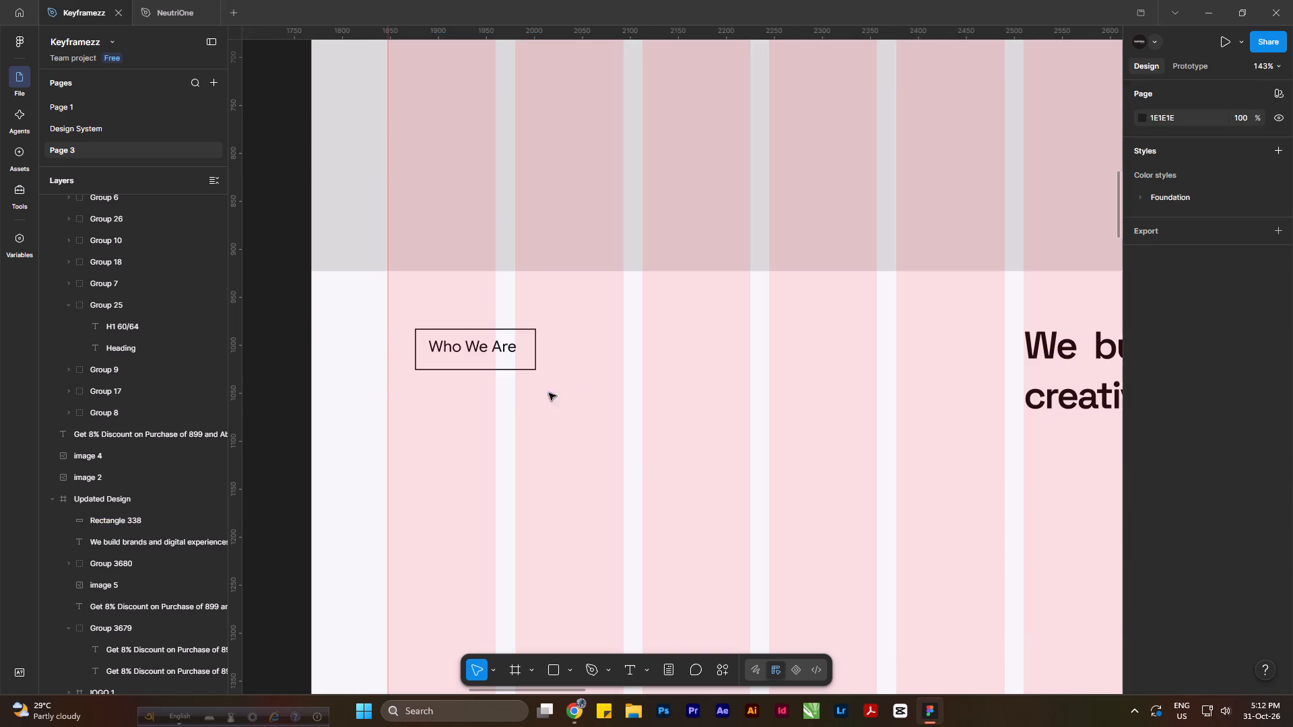
pyautogui.moveTo(549, 393); pyautogui.dragTo(406, 318)
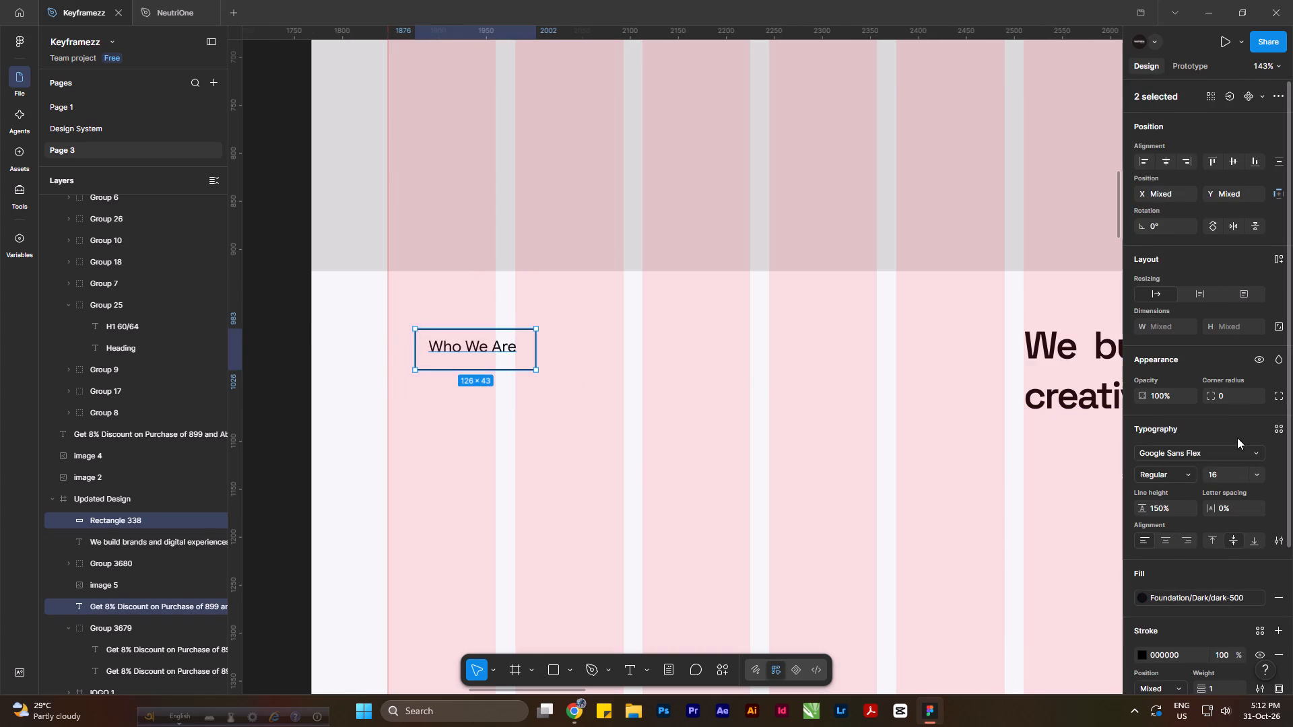
pyautogui.click(1165, 155)
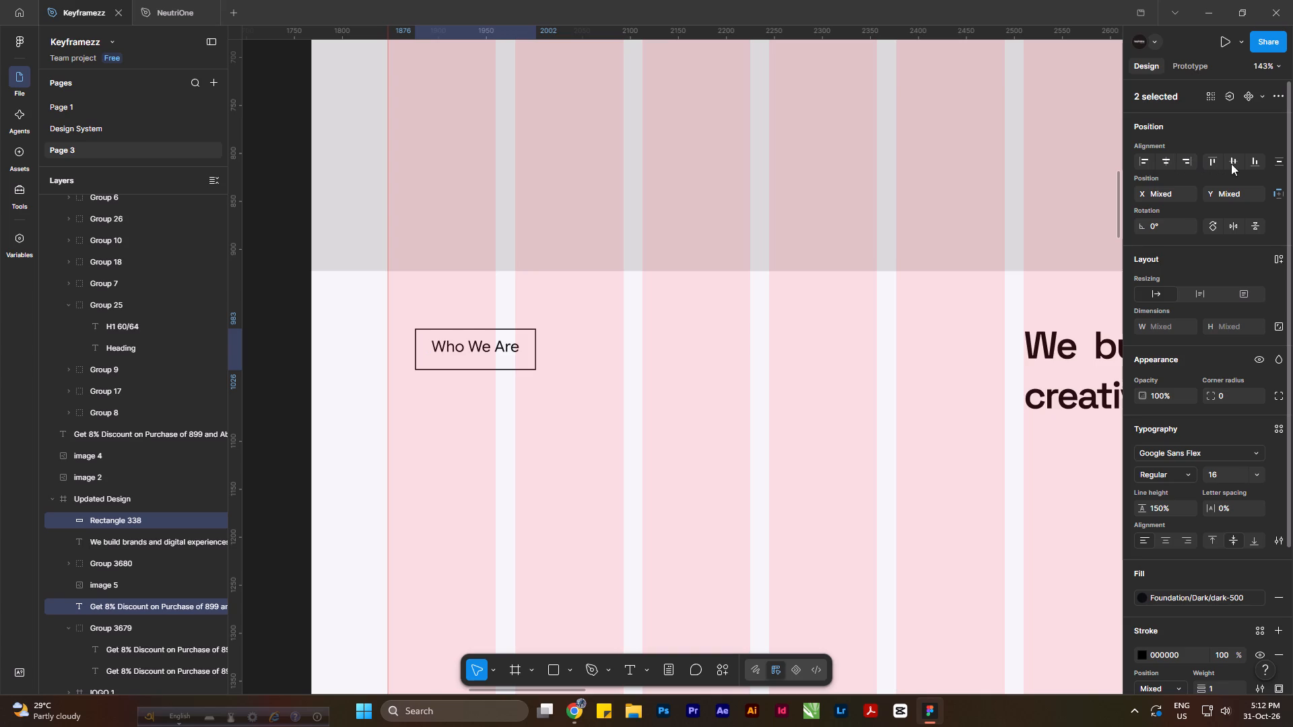
pyautogui.click(1240, 162)
pyautogui.click(591, 444)
# Round the label rectangle into a pill with a corner radius of 46.
pyautogui.click(534, 339)
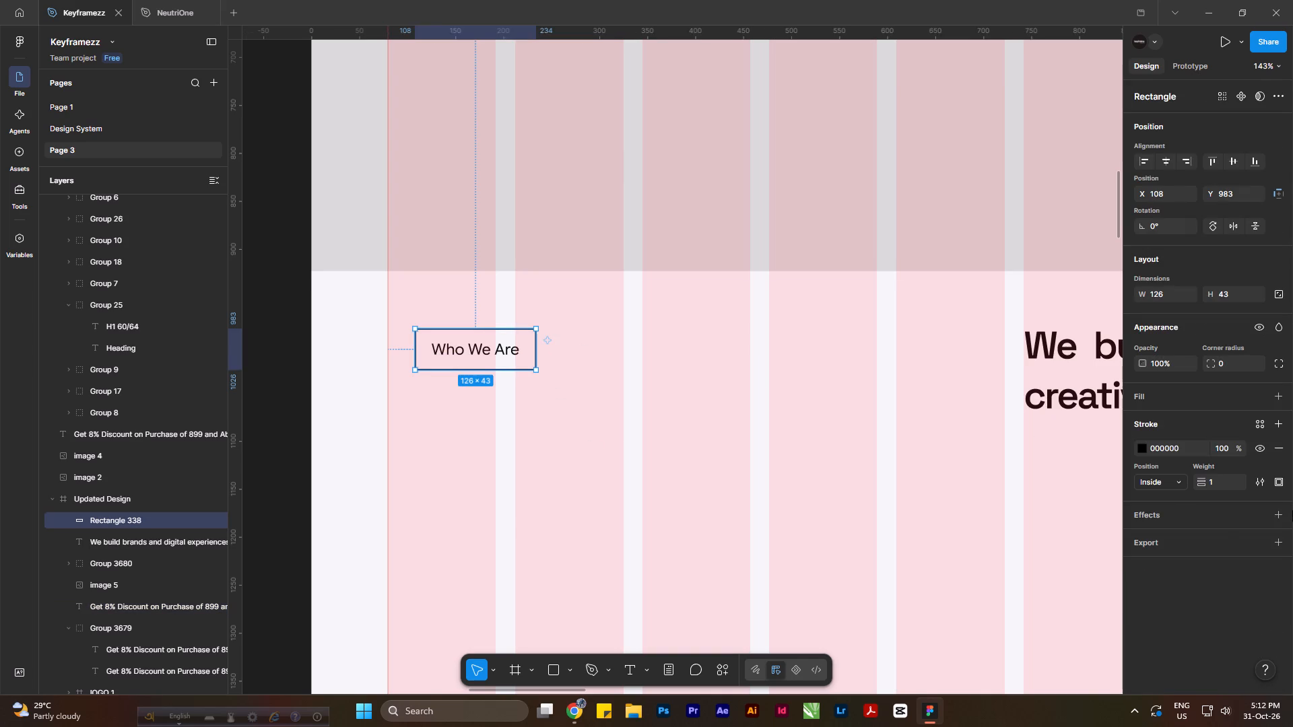
pyautogui.click(1276, 480)
pyautogui.click(1276, 480)
pyautogui.moveTo(1208, 363); pyautogui.dragTo(808, 359)
pyautogui.click(731, 392)
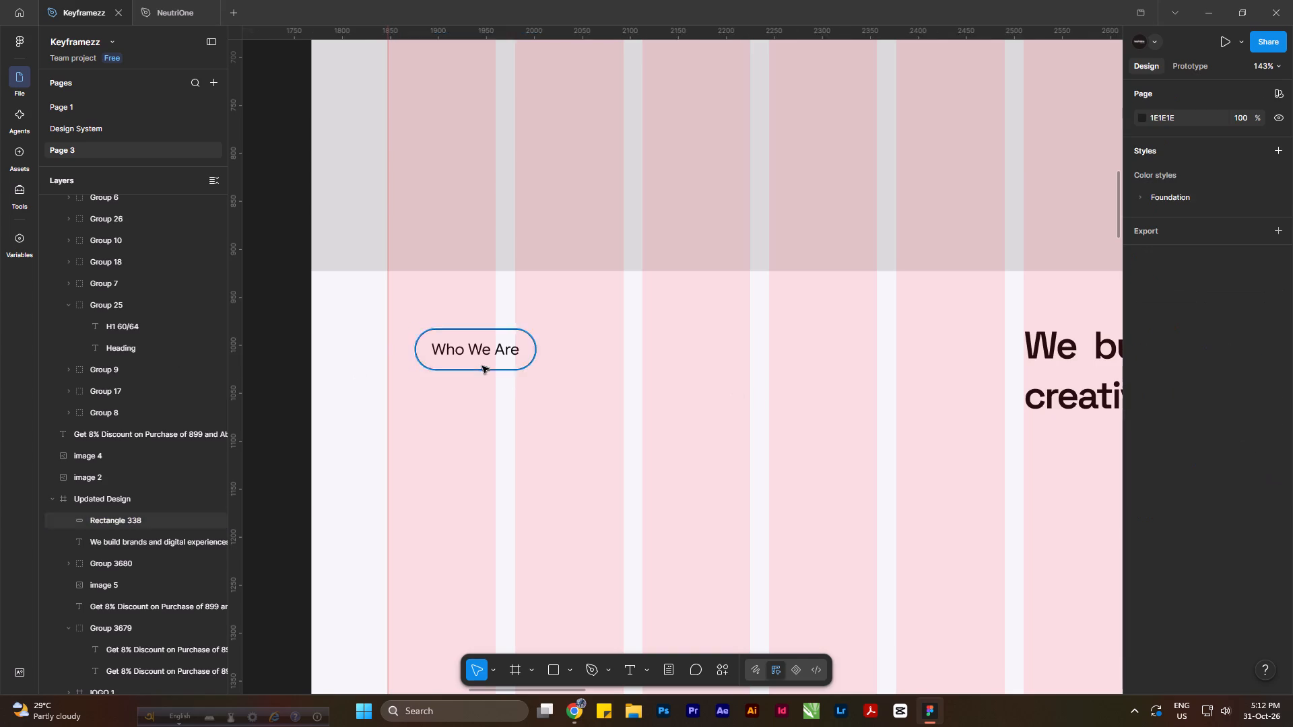
# Move the "Who We Are" pill and text together to align with the headline's top edge and the grid's left margin.
pyautogui.keyDown('ctrl'); pyautogui.scroll(-12, 475, 363); pyautogui.keyUp('ctrl')
pyautogui.keyDown('ctrl'); pyautogui.scroll(9, 491, 374); pyautogui.keyUp('ctrl')
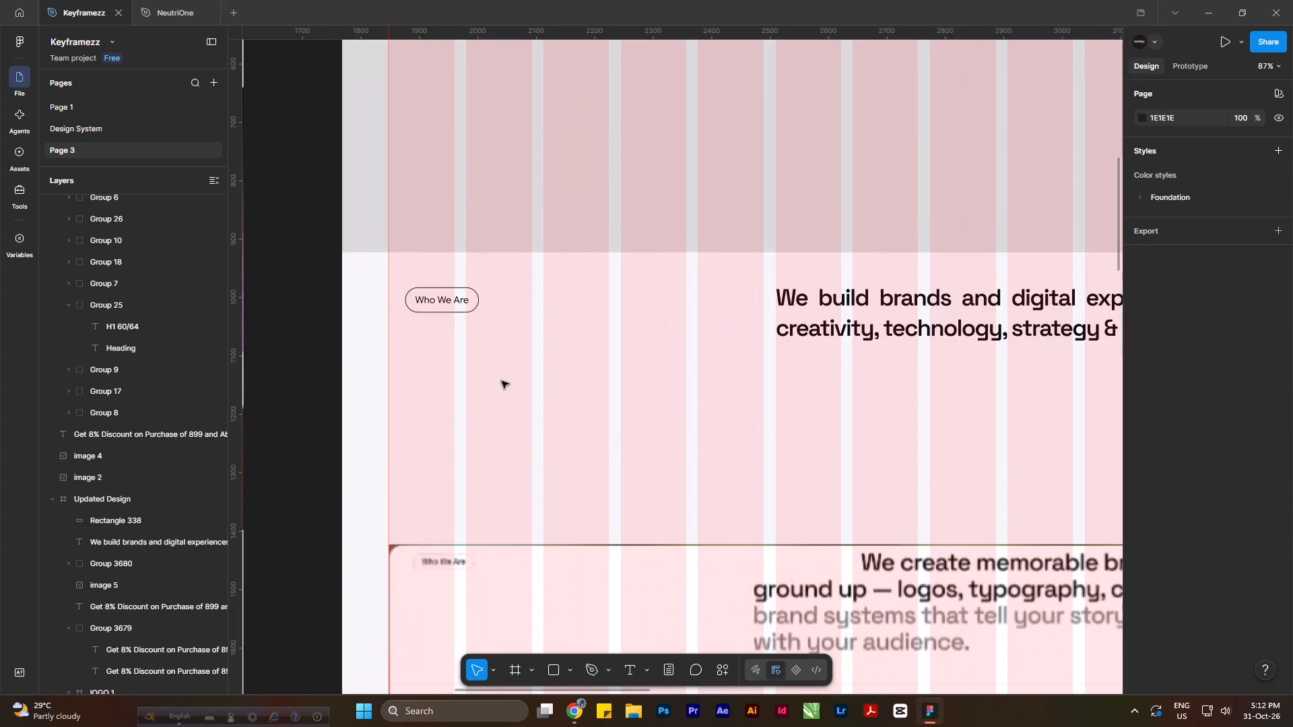
pyautogui.moveTo(500, 379); pyautogui.dragTo(415, 283)
pyautogui.moveTo(449, 302); pyautogui.dragTo(448, 299)
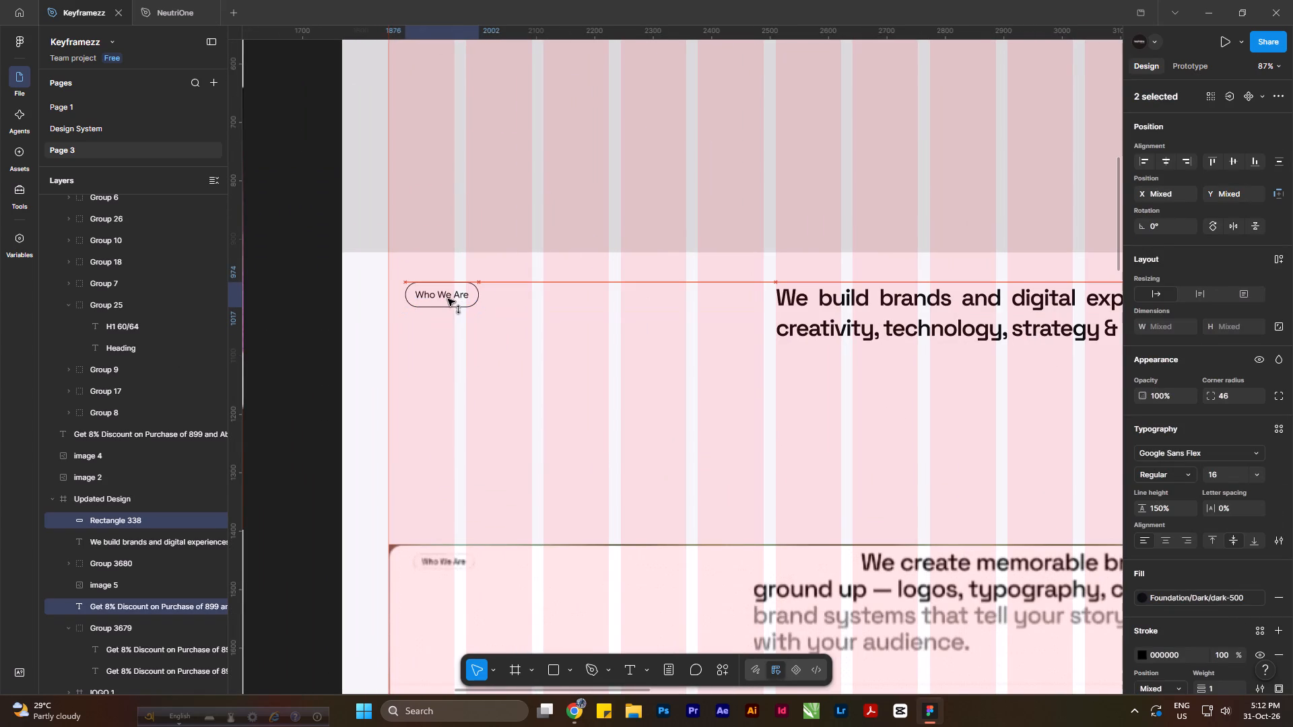
pyautogui.moveTo(448, 299); pyautogui.dragTo(446, 299)
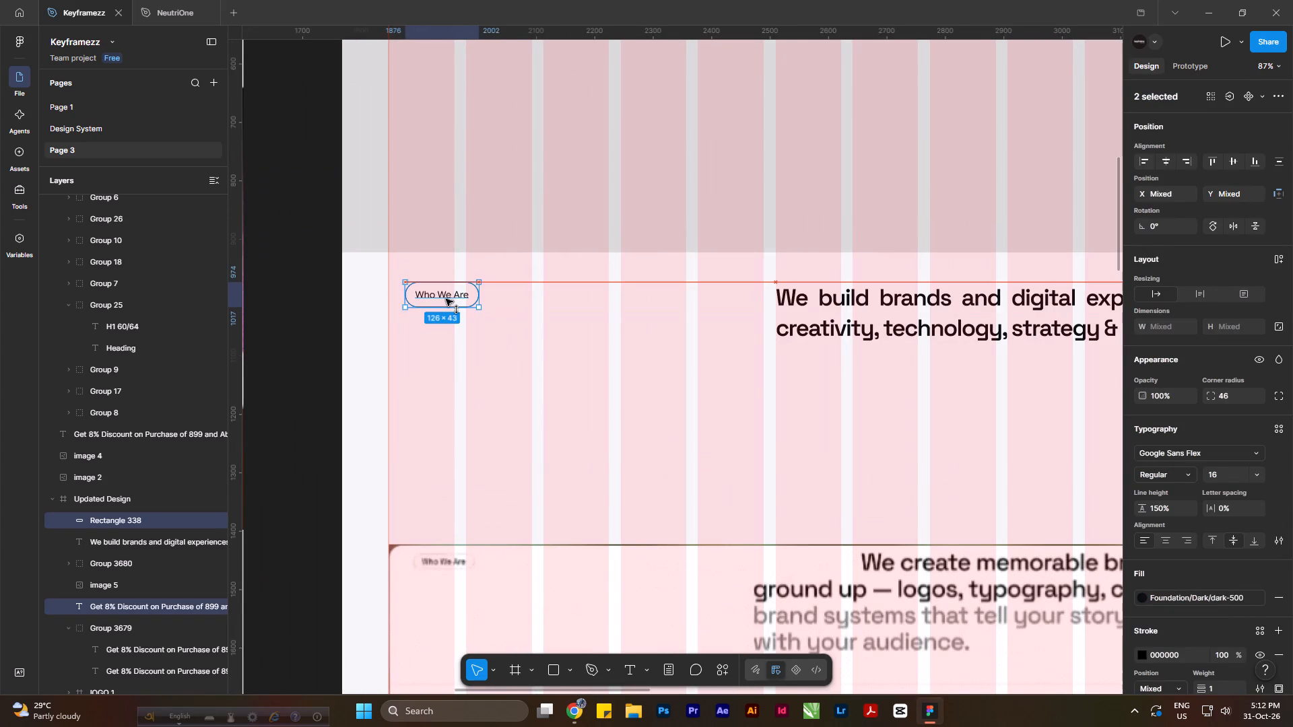
pyautogui.moveTo(446, 299); pyautogui.dragTo(434, 299)
pyautogui.click(561, 338)
# Check the "Who We Are" row against the reference section with the layout guides hidden, and show the guides again.
pyautogui.keyDown('ctrl'); pyautogui.scroll(-3, 467, 331); pyautogui.keyUp('ctrl')
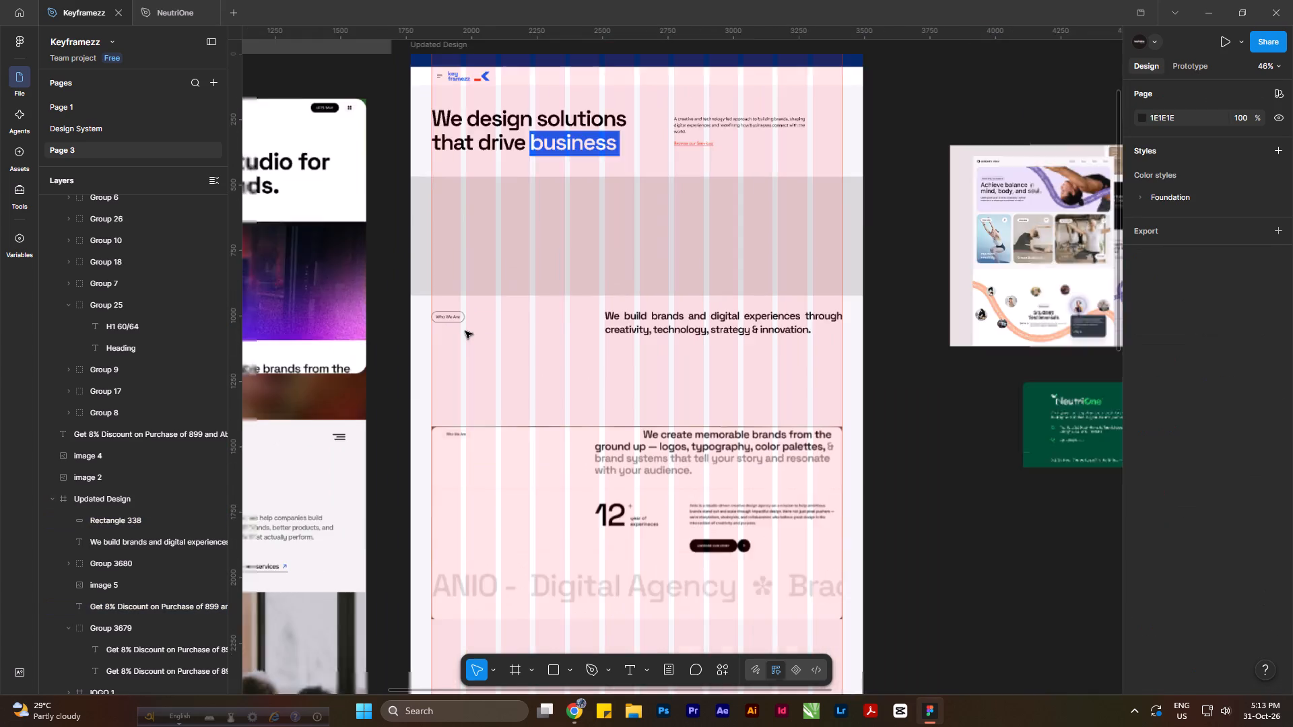
pyautogui.keyDown('ctrl'); pyautogui.scroll(-7, 465, 331); pyautogui.keyUp('ctrl')
pyautogui.click(500, 348)
pyautogui.hotkey('shift', 'g')
pyautogui.click(515, 351)
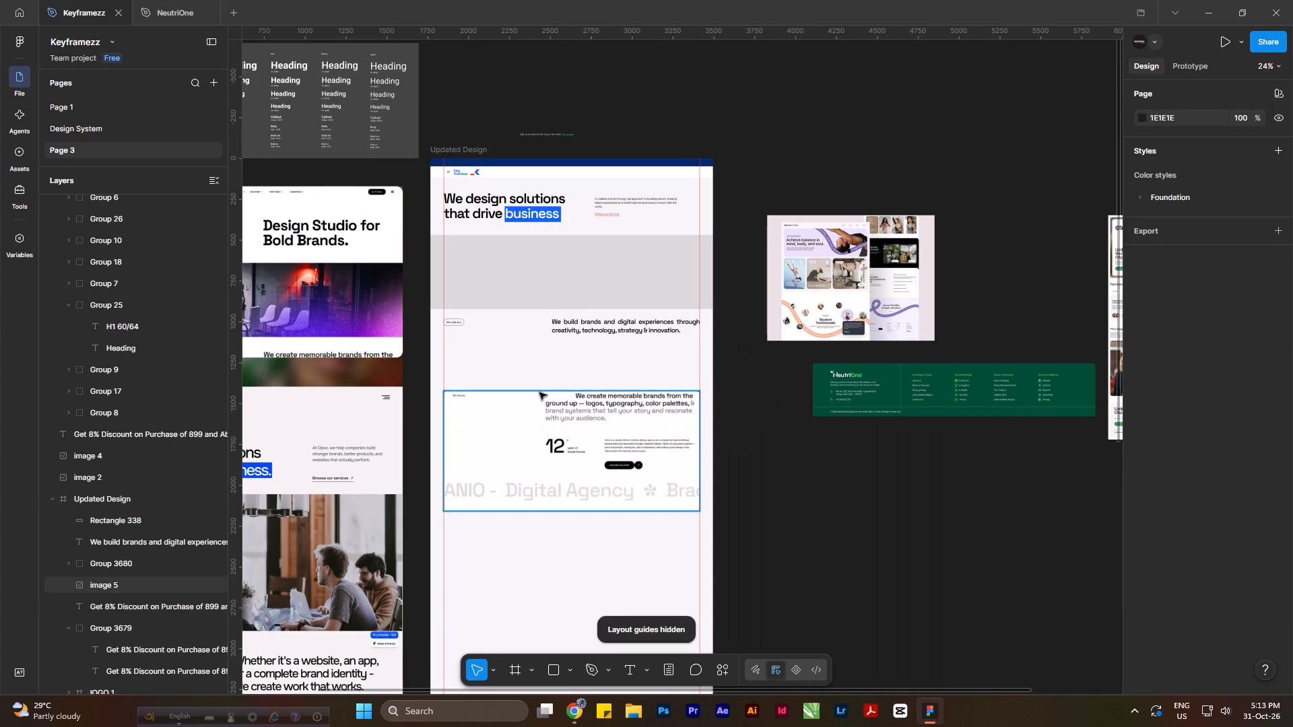
pyautogui.click(515, 369)
pyautogui.keyDown('ctrl'); pyautogui.scroll(3, 491, 353); pyautogui.keyUp('ctrl')
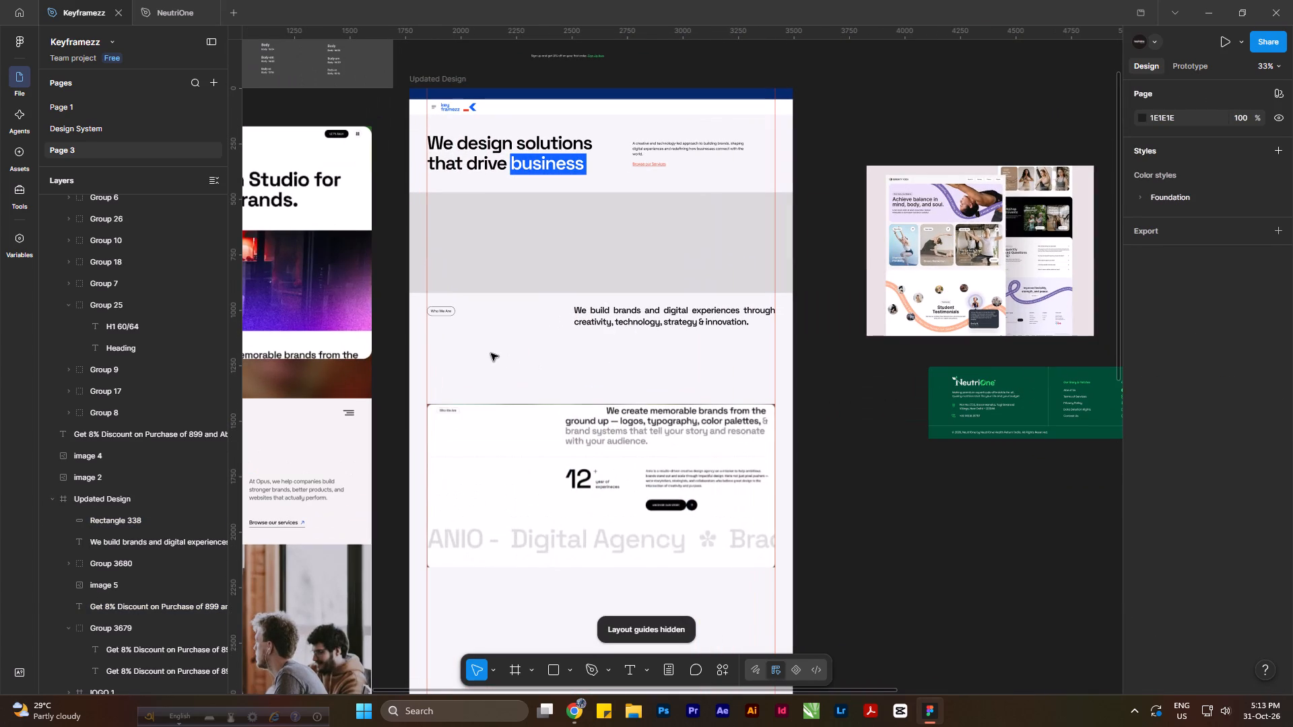
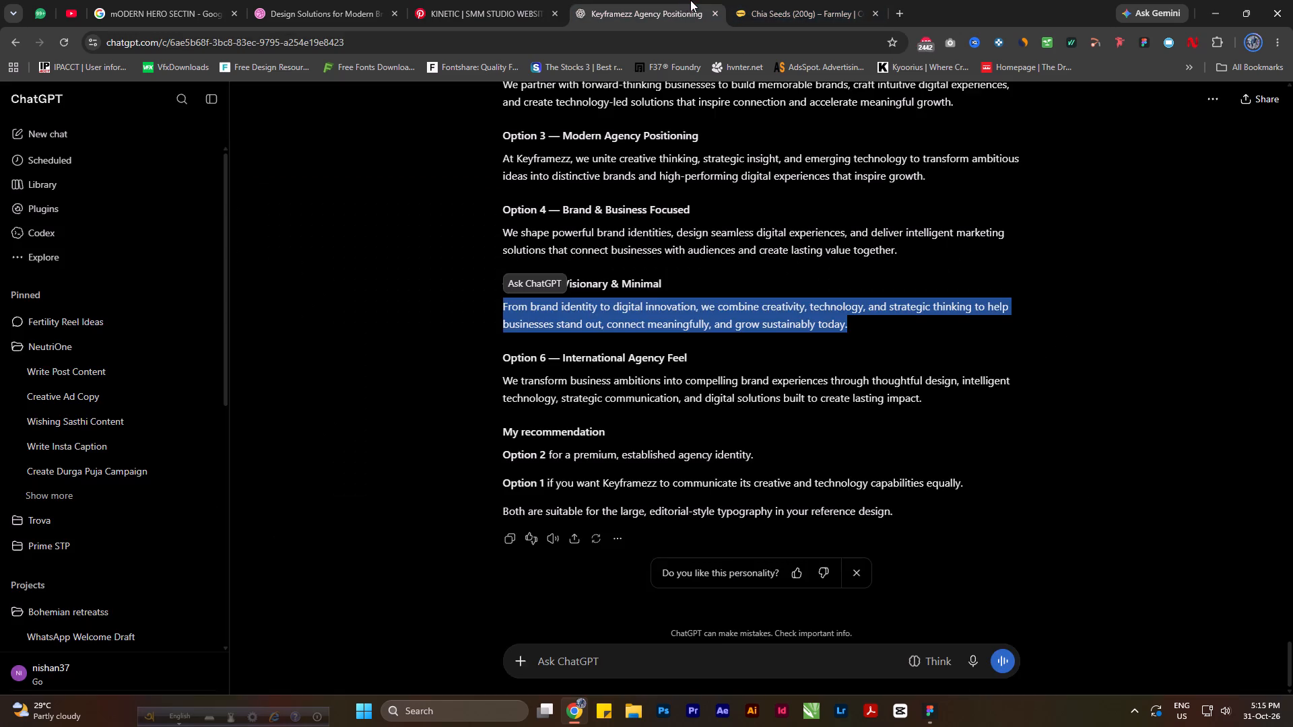
# Glance through the open Pinterest, Dribbble and Google hero-section reference pages and return to the Keyframezz design in Figma.
pyautogui.moveTo(787, 0); pyautogui.dragTo(779, 0)
pyautogui.click(444, 0)
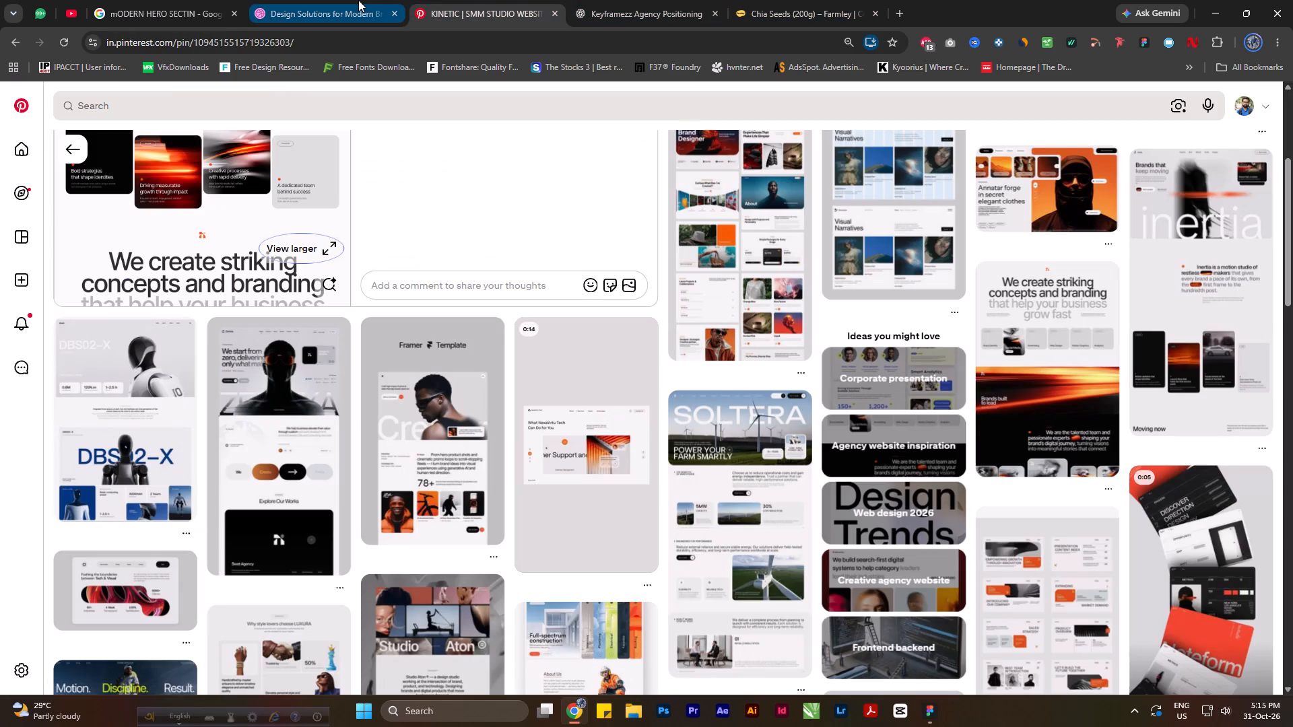
pyautogui.click(358, 0)
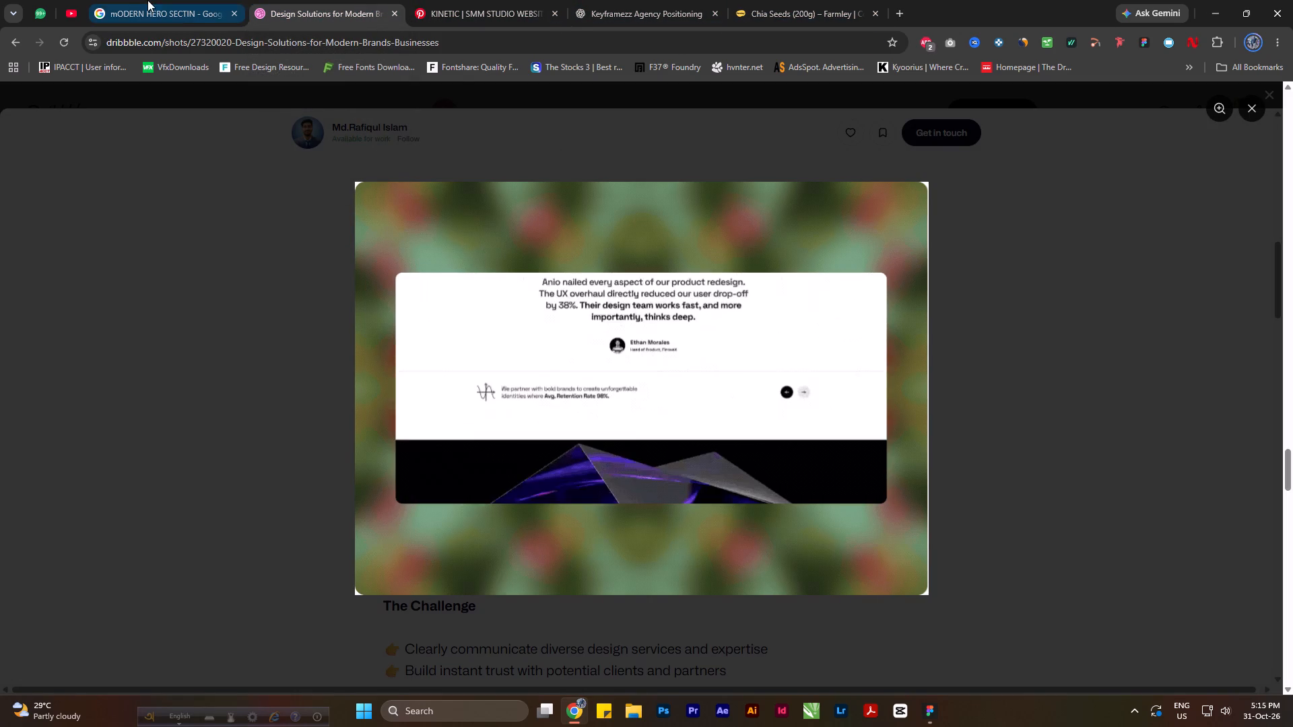
pyautogui.click(147, 0)
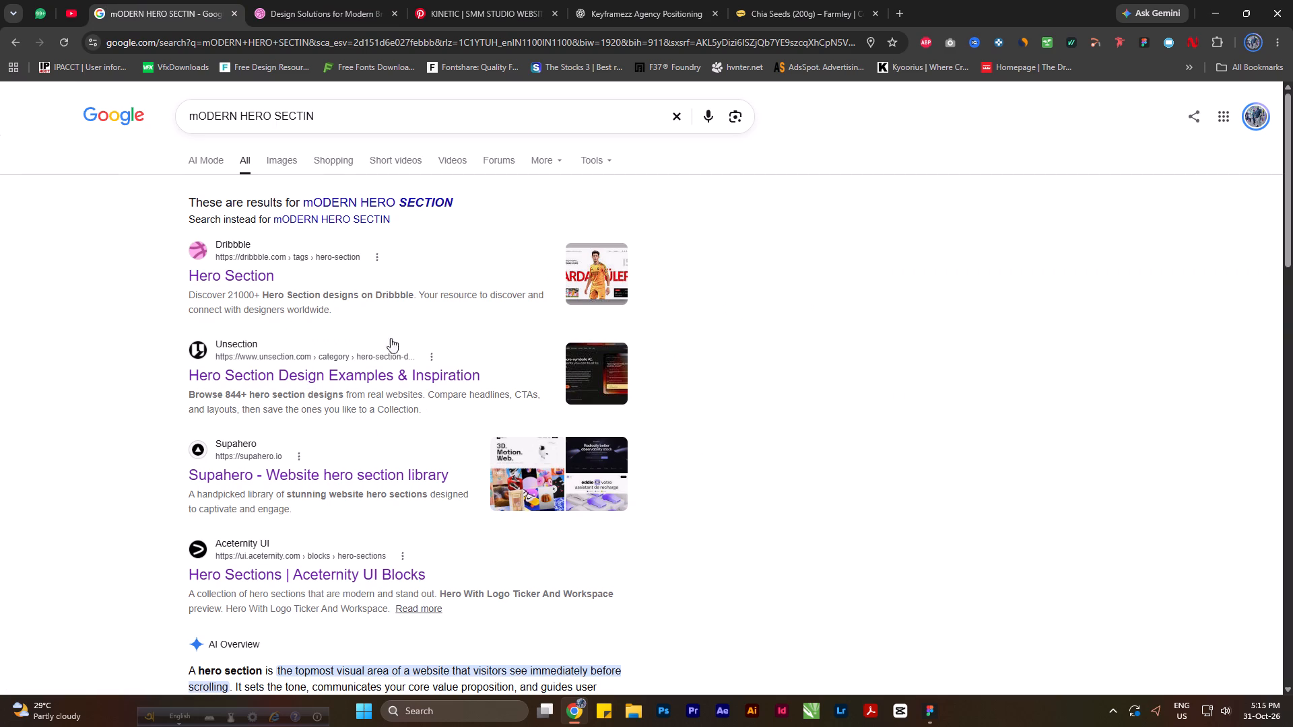
pyautogui.click(1210, 18)
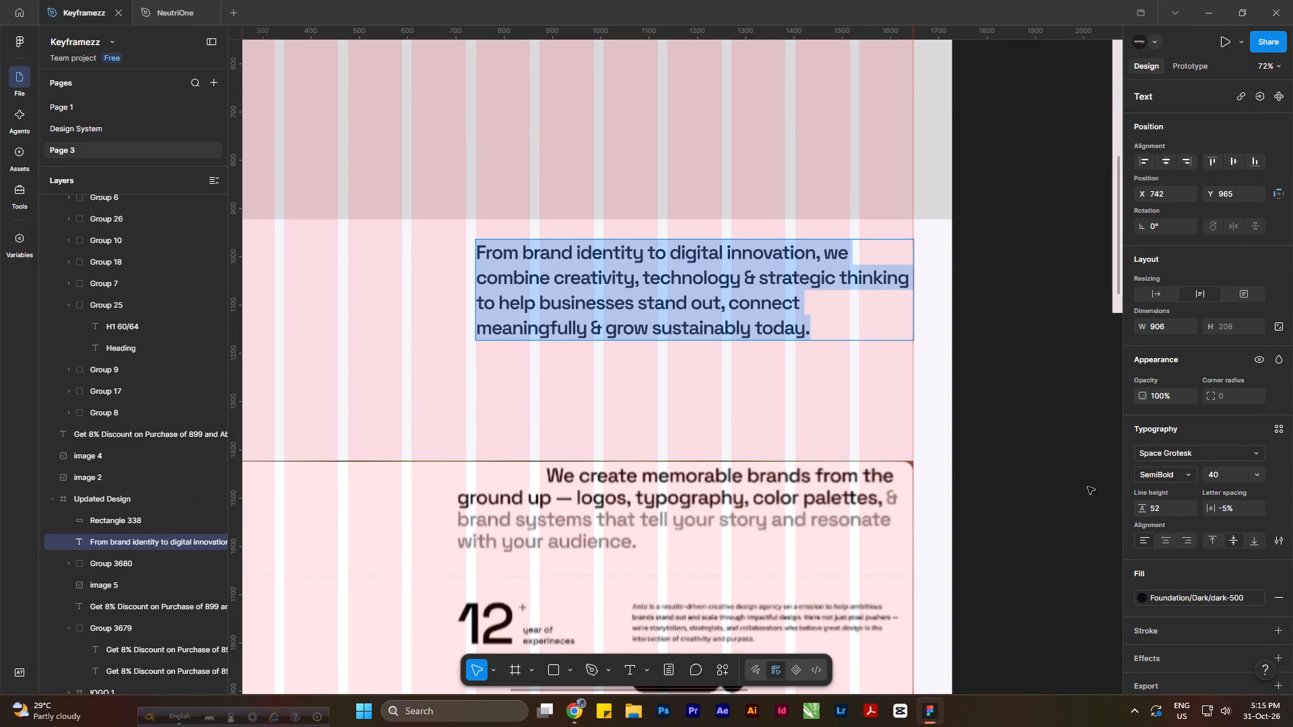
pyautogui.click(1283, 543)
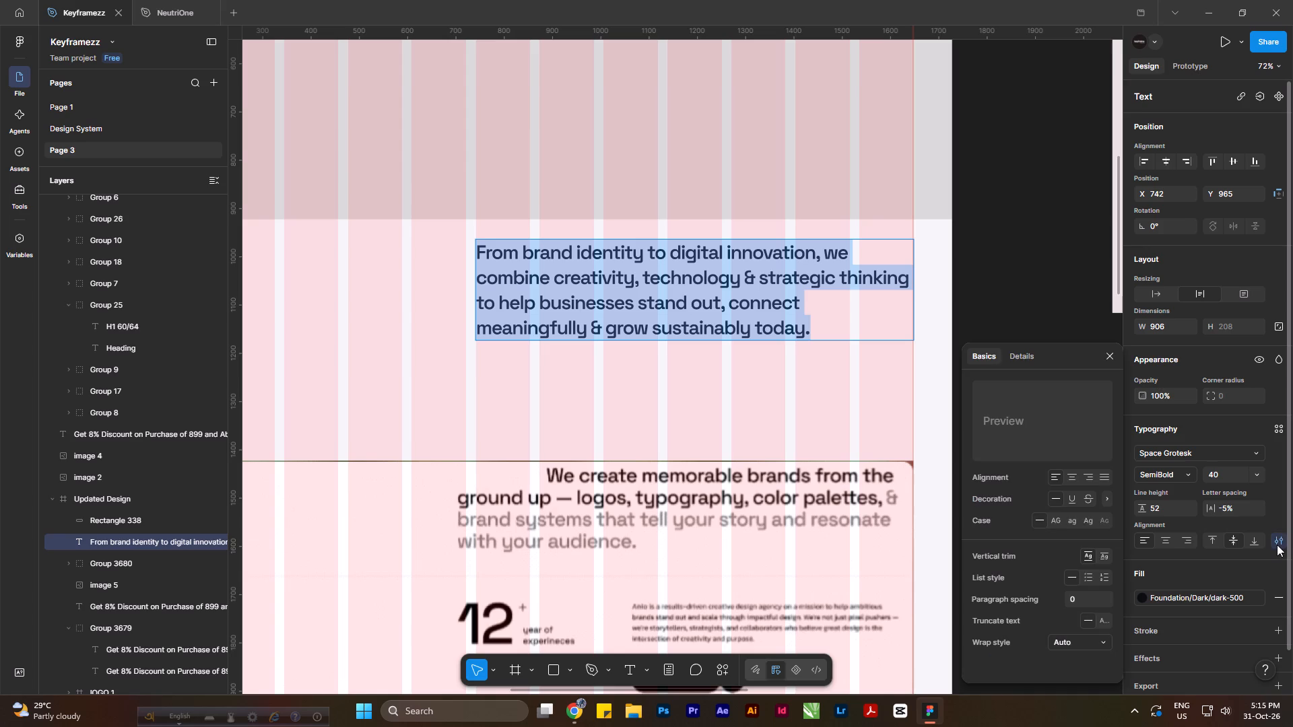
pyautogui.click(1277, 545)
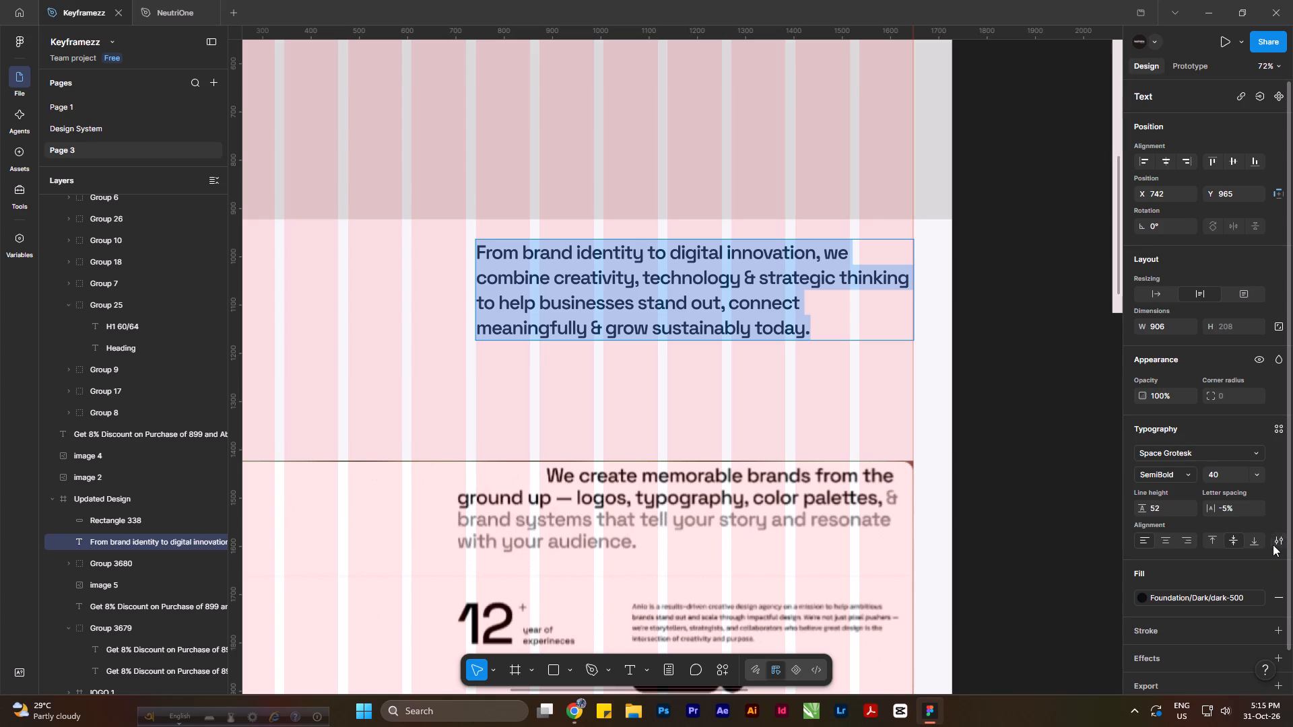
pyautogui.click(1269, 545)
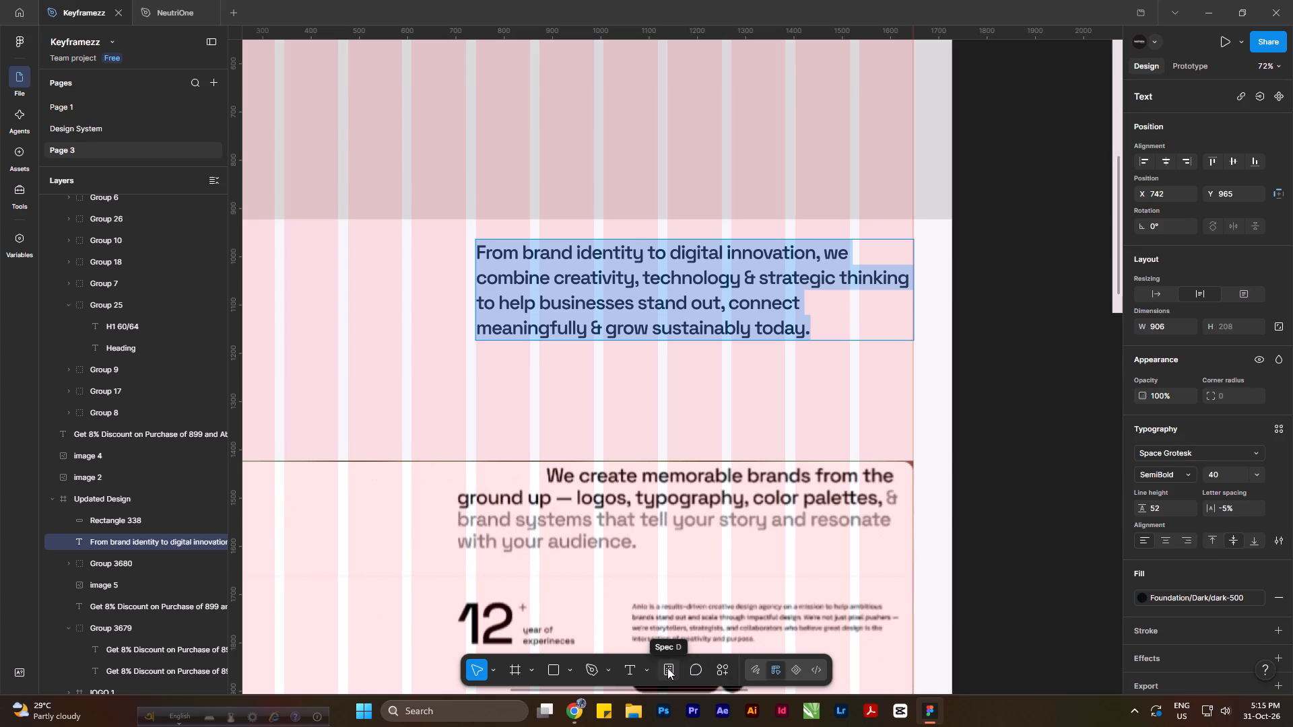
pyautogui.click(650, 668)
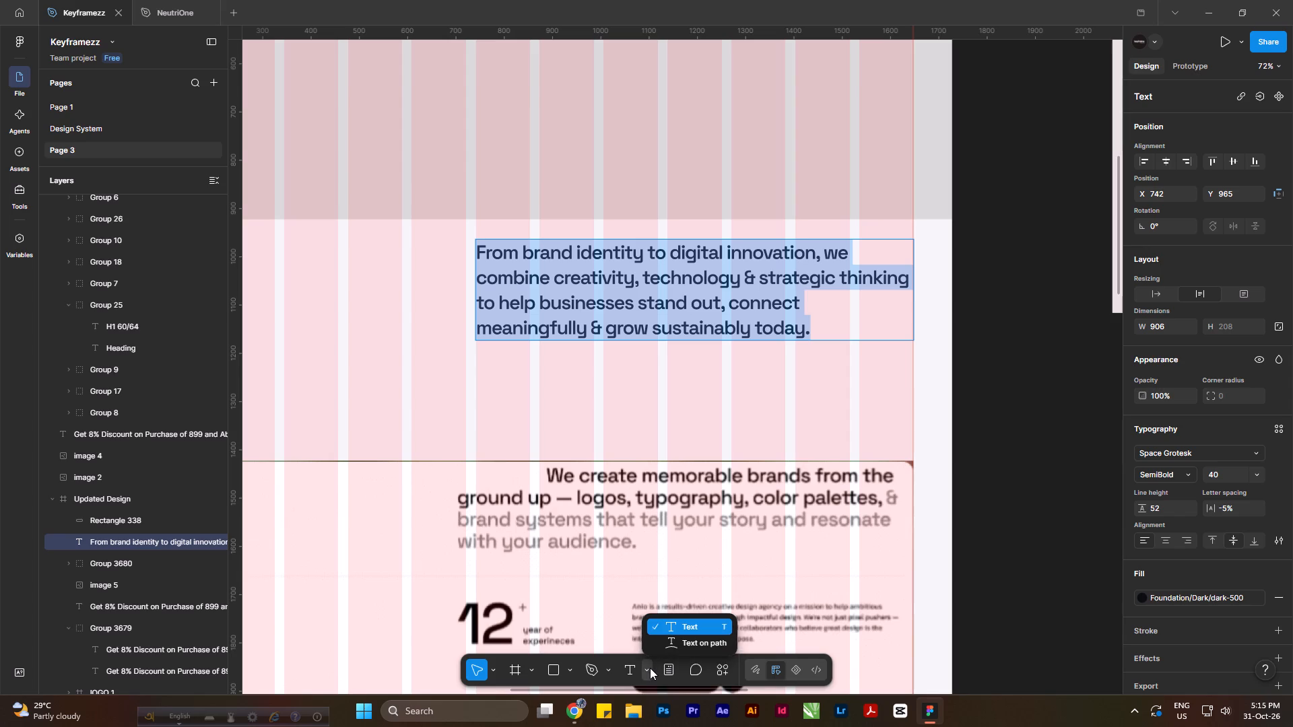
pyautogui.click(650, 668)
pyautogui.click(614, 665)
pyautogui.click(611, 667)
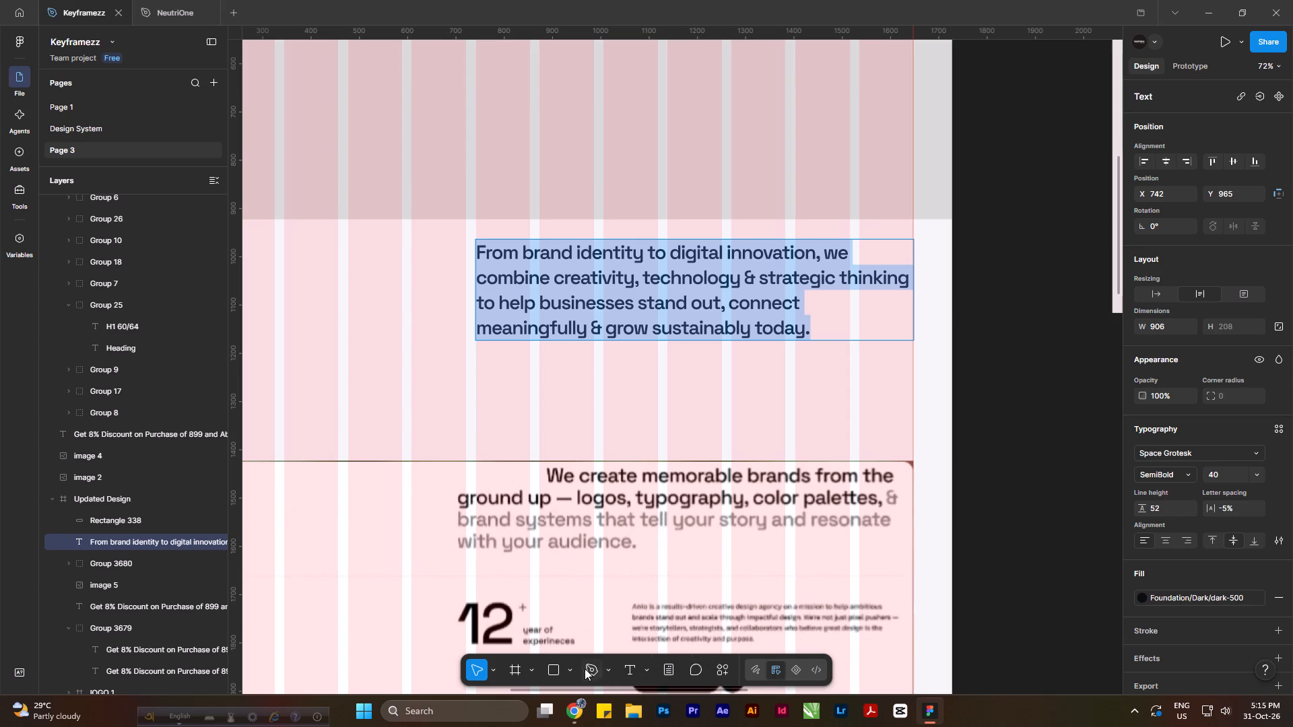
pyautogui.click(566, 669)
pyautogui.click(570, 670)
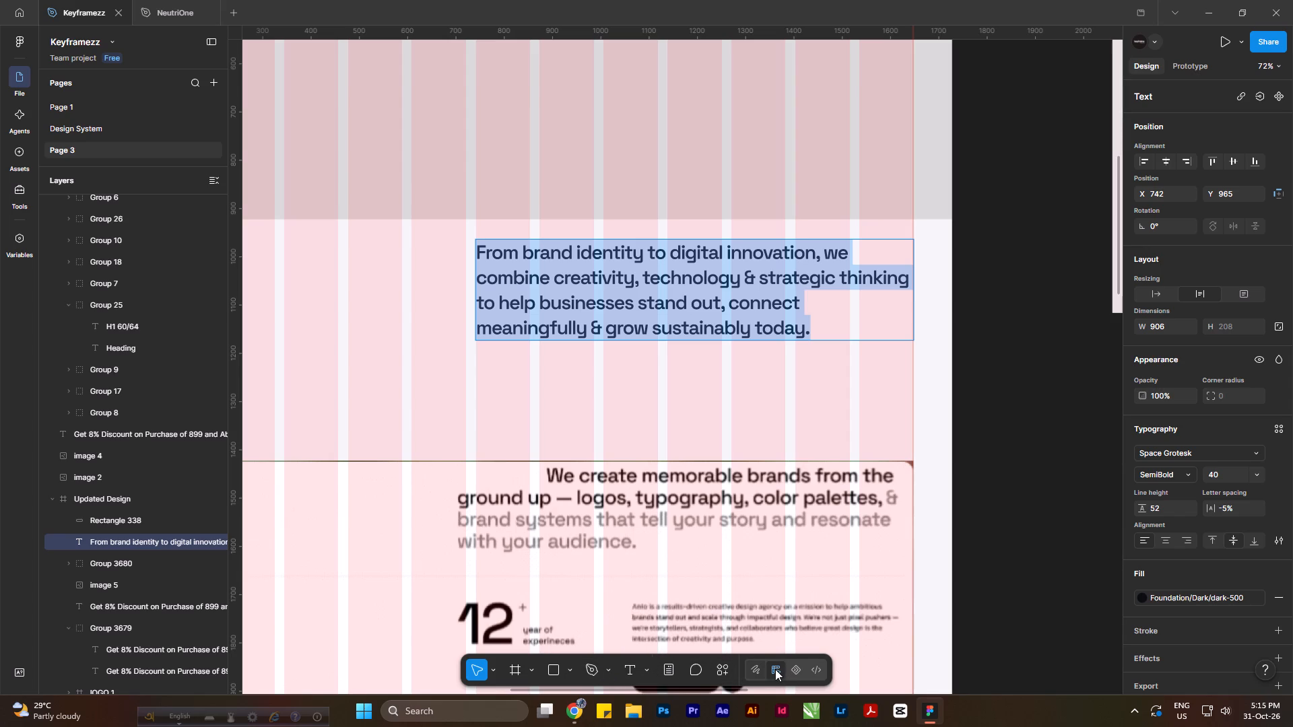
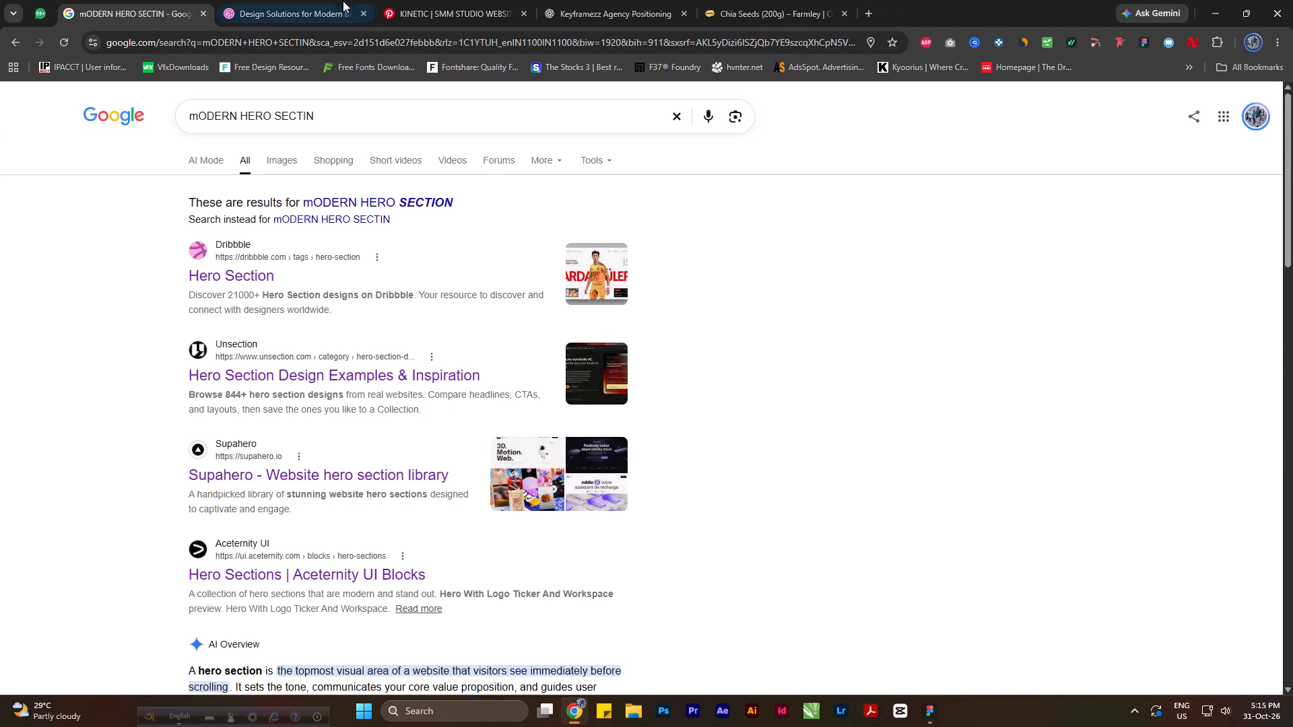
pyautogui.click(352, 0)
pyautogui.click(736, 413)
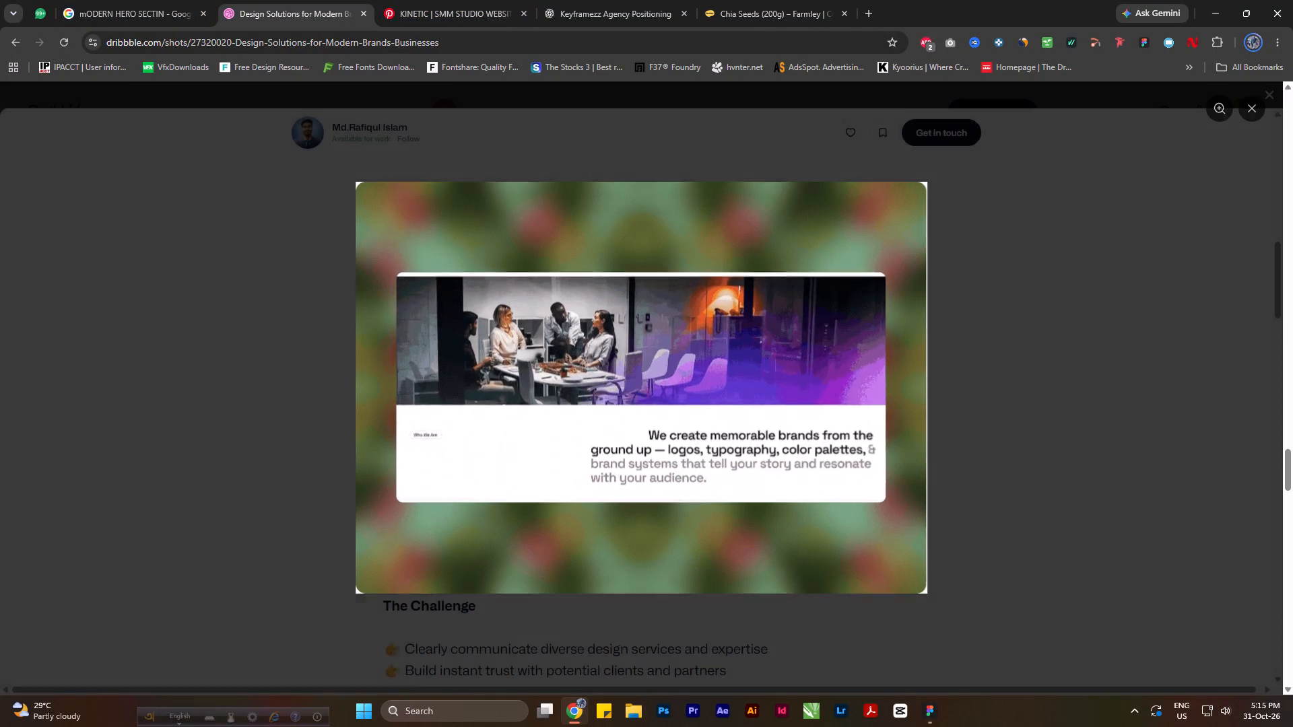
pyautogui.click(759, 431)
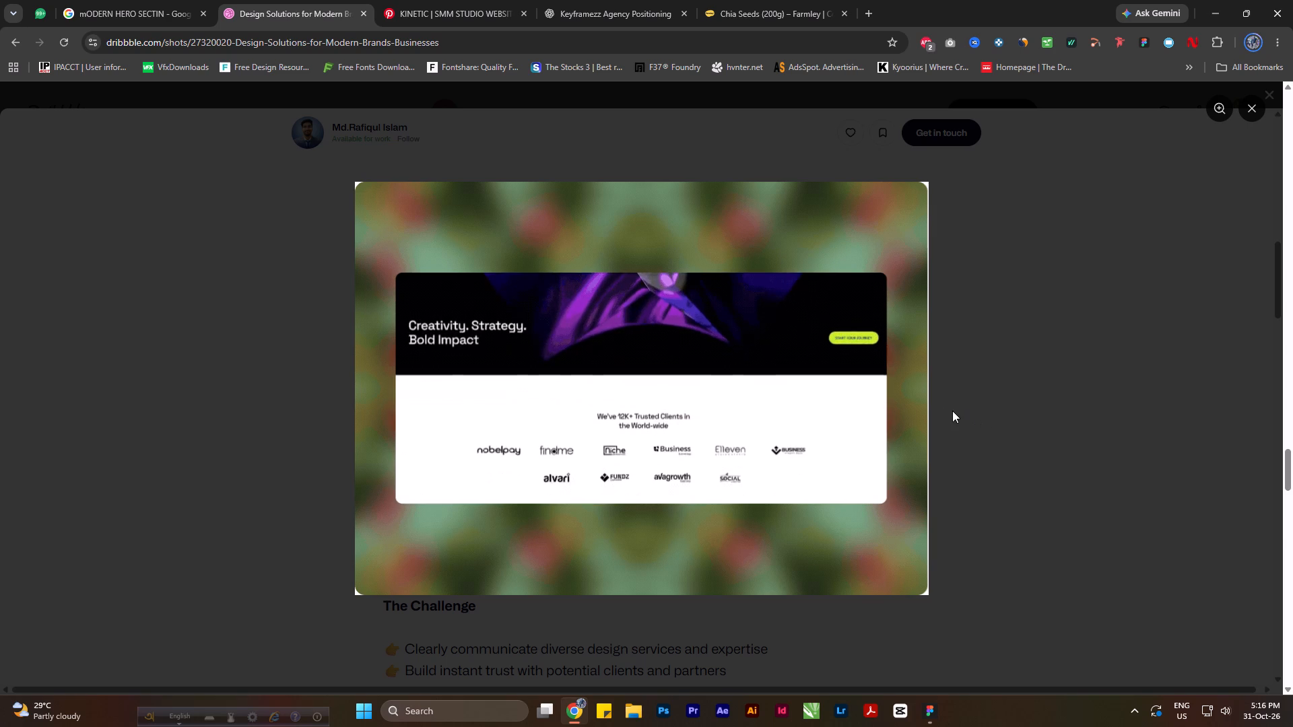
pyautogui.click(1199, 7)
pyautogui.click(1211, 5)
pyautogui.scroll(3, 752, 457)
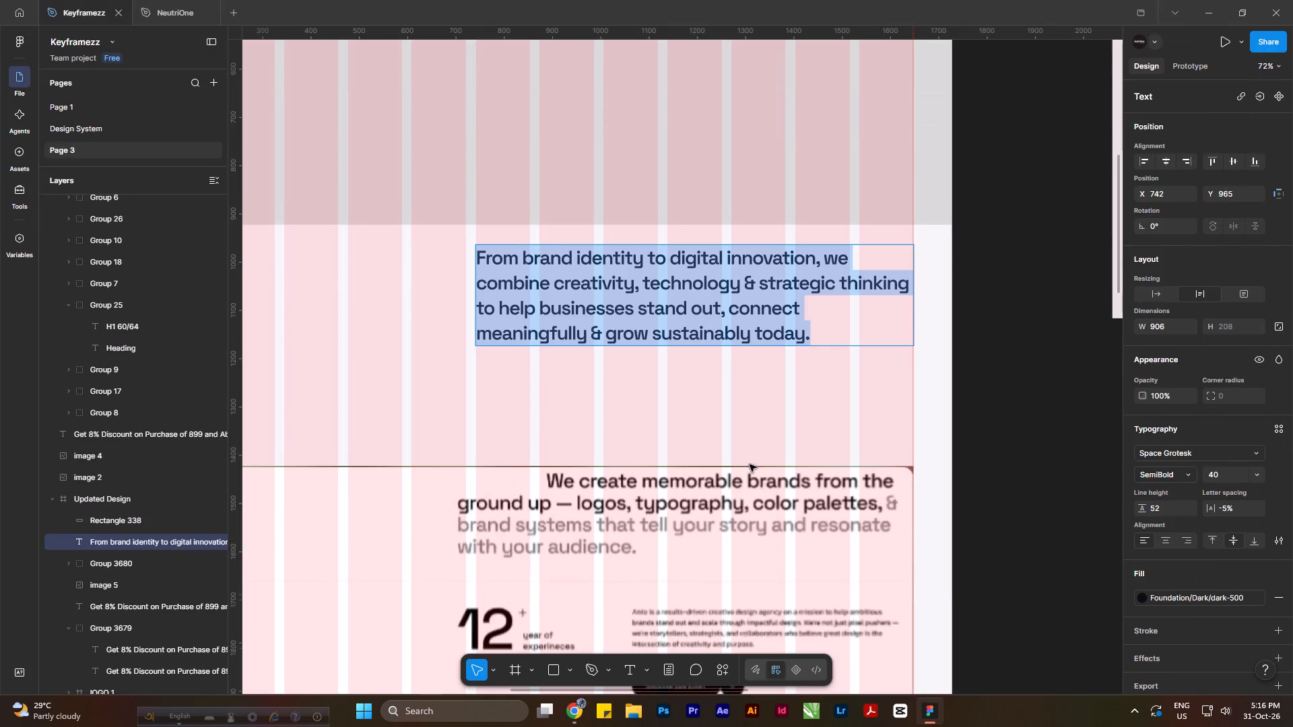
pyautogui.scroll(4, 750, 464)
pyautogui.scroll(-5, 742, 464)
pyautogui.click(1017, 520)
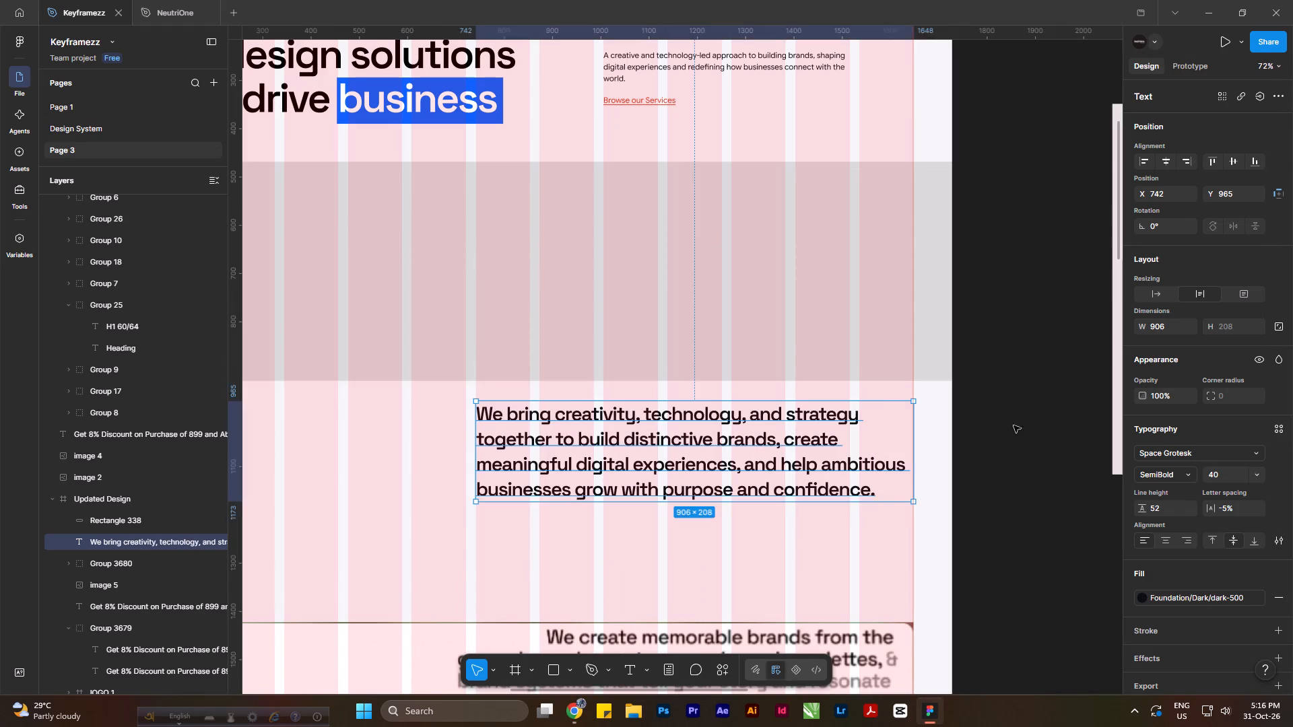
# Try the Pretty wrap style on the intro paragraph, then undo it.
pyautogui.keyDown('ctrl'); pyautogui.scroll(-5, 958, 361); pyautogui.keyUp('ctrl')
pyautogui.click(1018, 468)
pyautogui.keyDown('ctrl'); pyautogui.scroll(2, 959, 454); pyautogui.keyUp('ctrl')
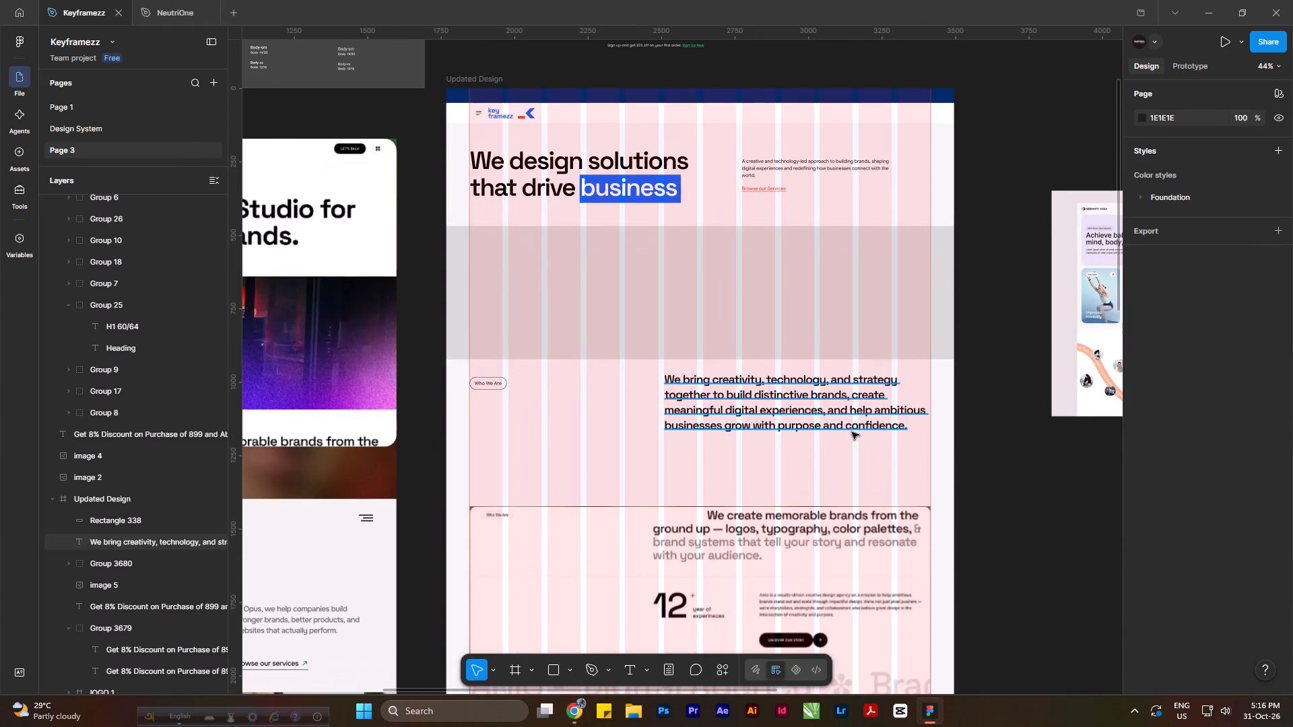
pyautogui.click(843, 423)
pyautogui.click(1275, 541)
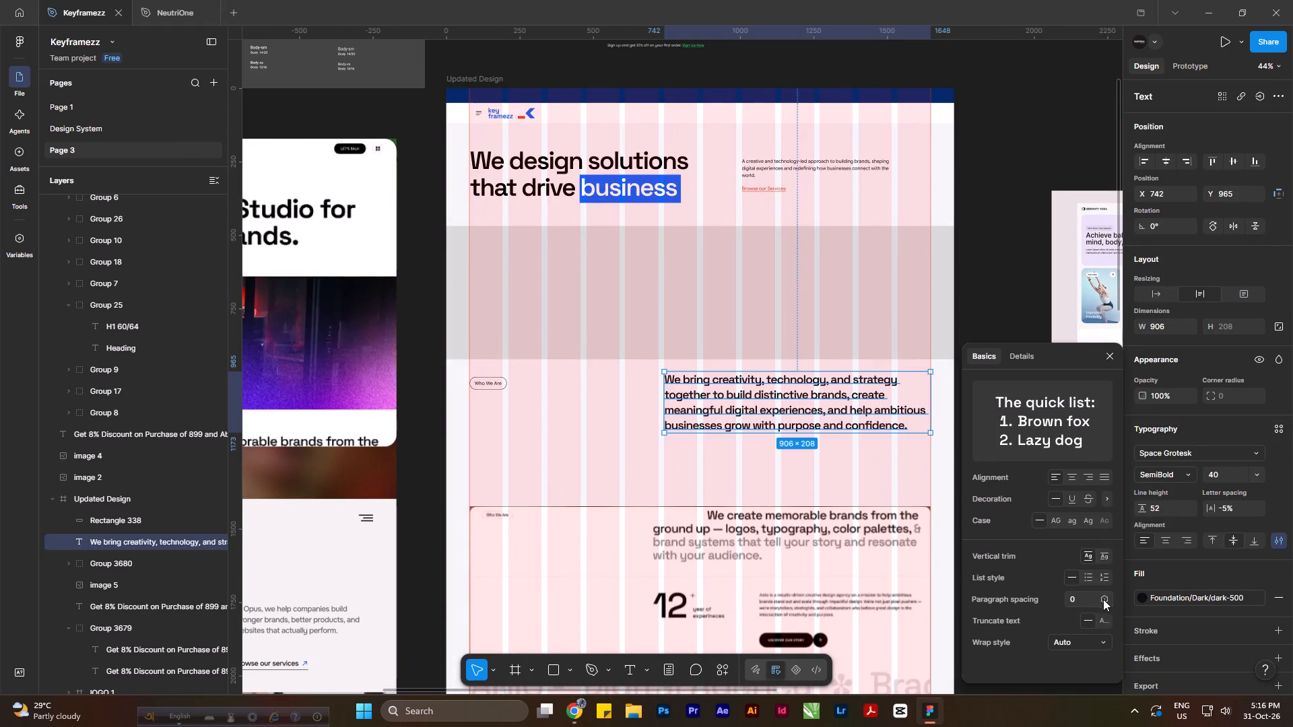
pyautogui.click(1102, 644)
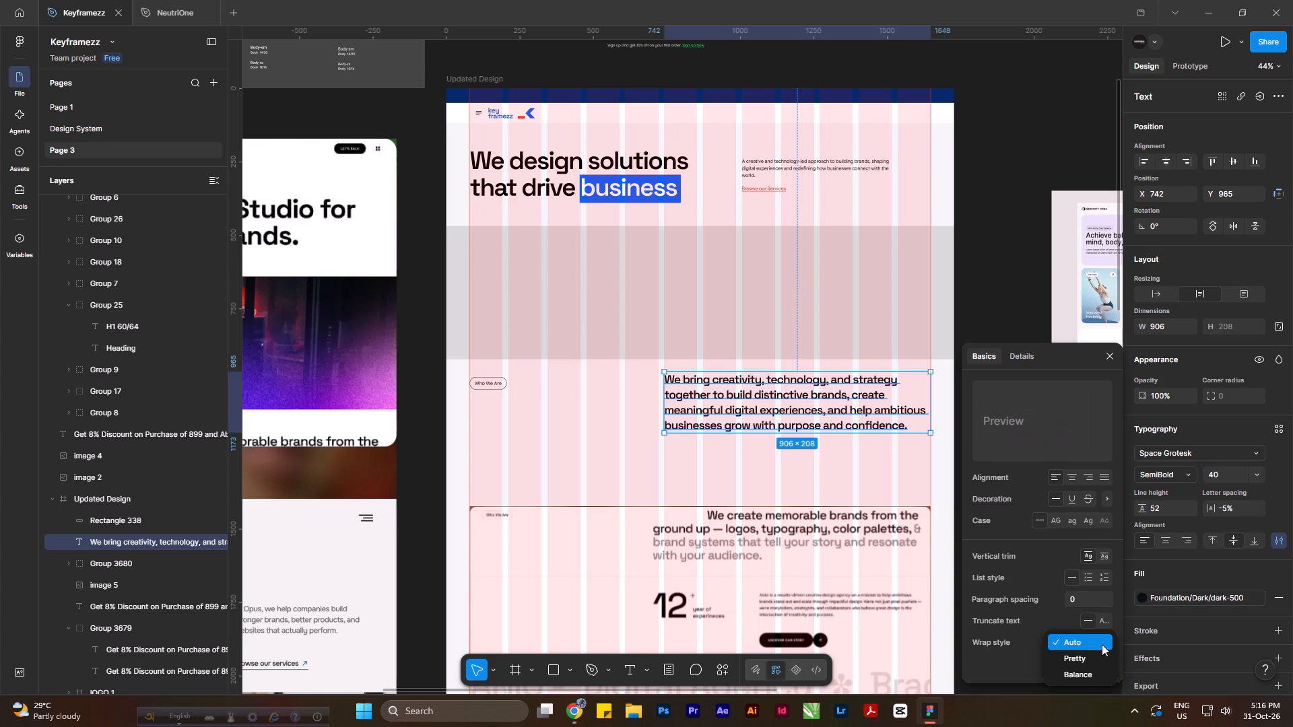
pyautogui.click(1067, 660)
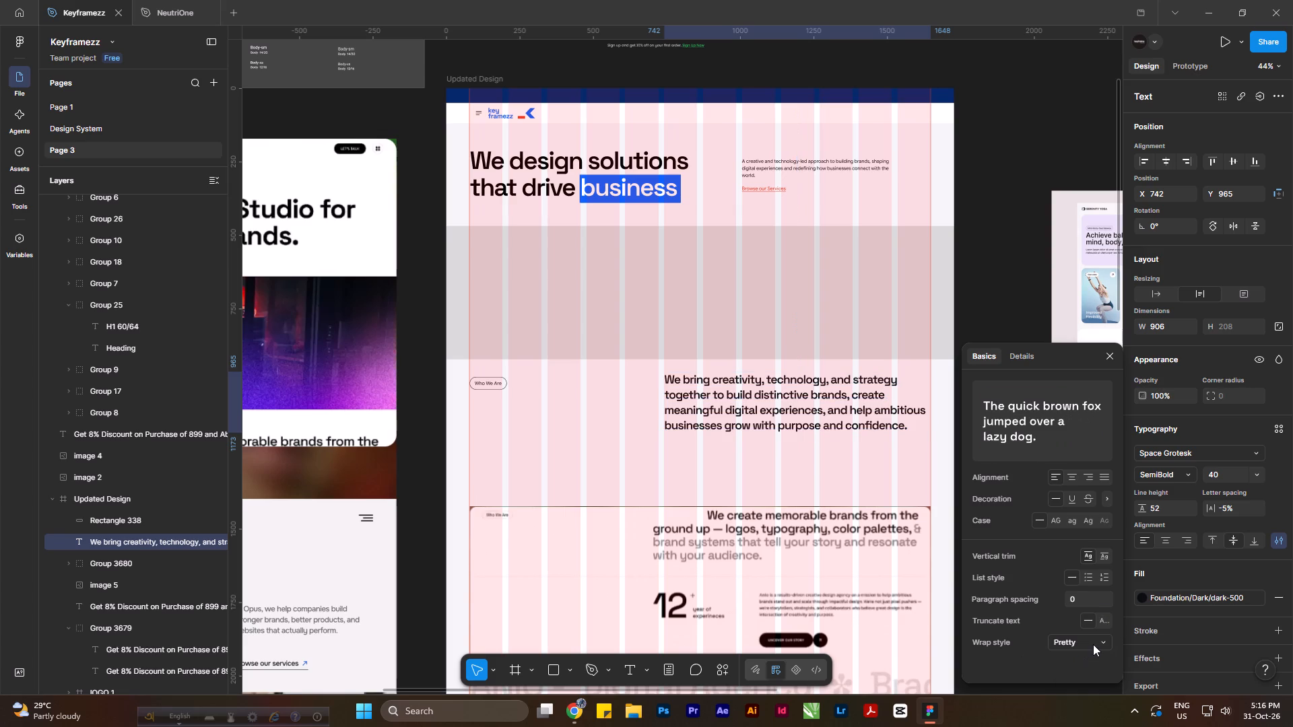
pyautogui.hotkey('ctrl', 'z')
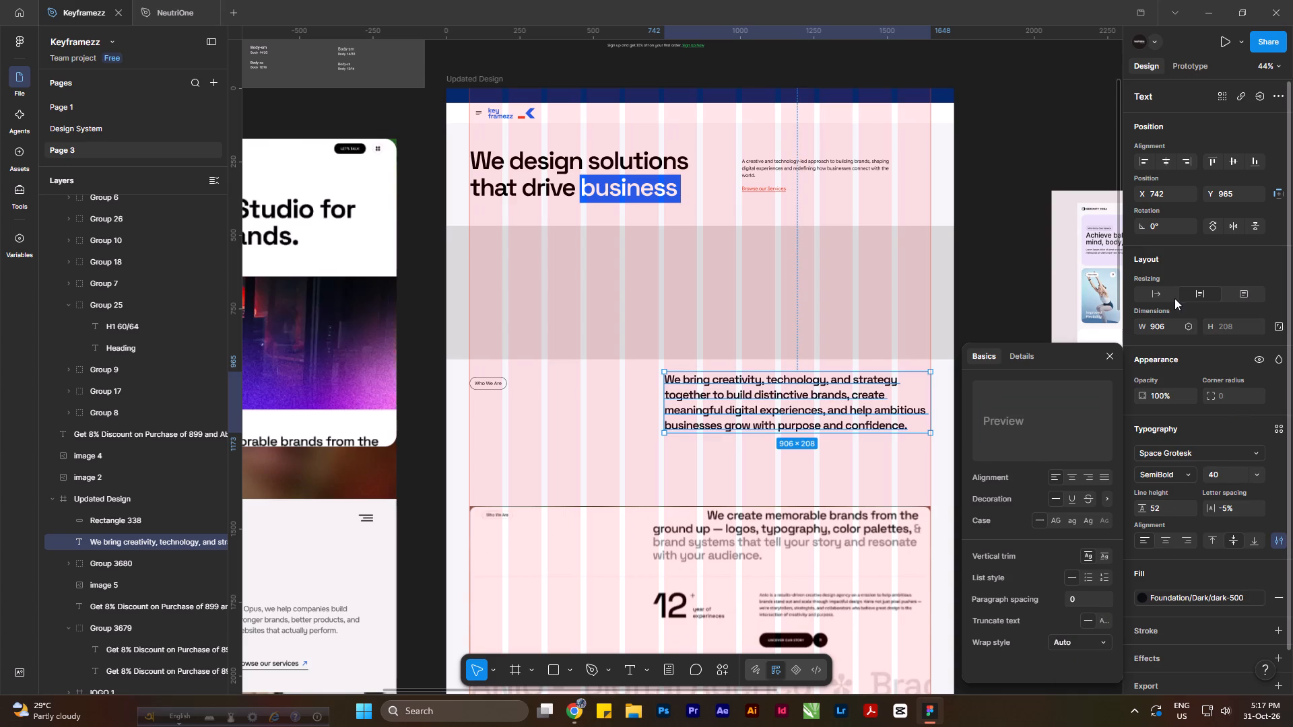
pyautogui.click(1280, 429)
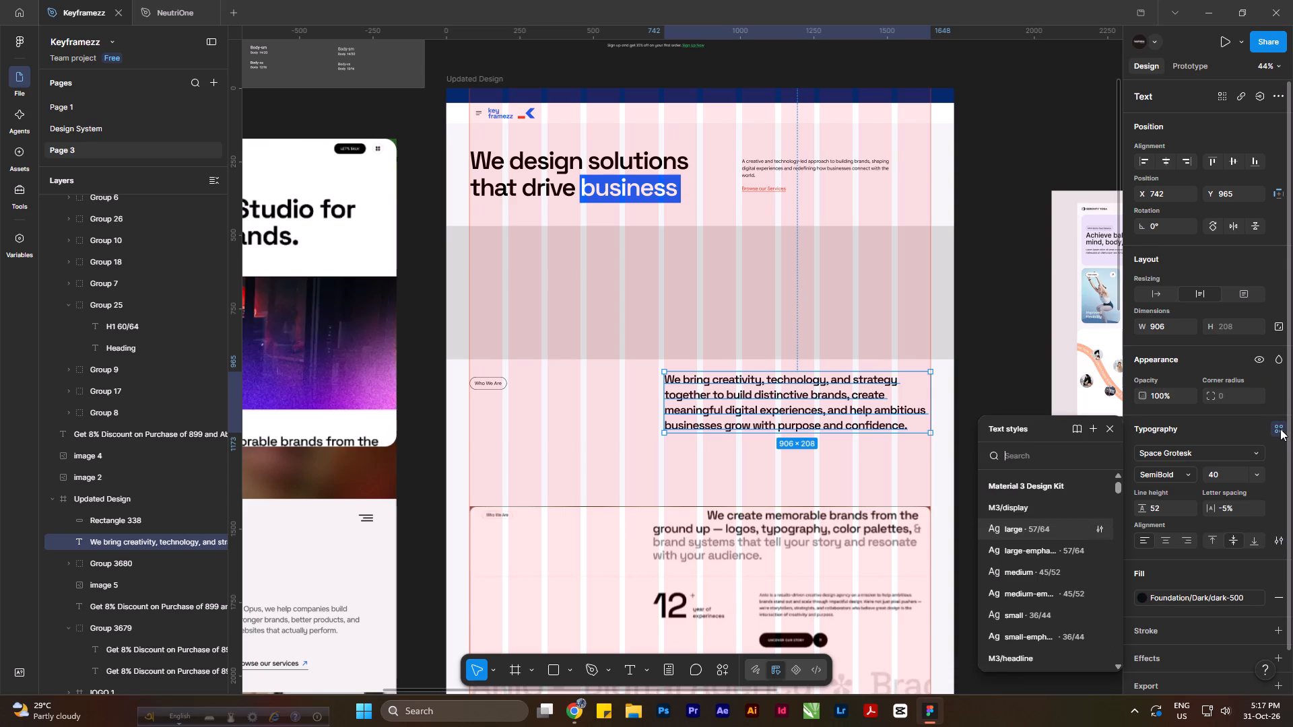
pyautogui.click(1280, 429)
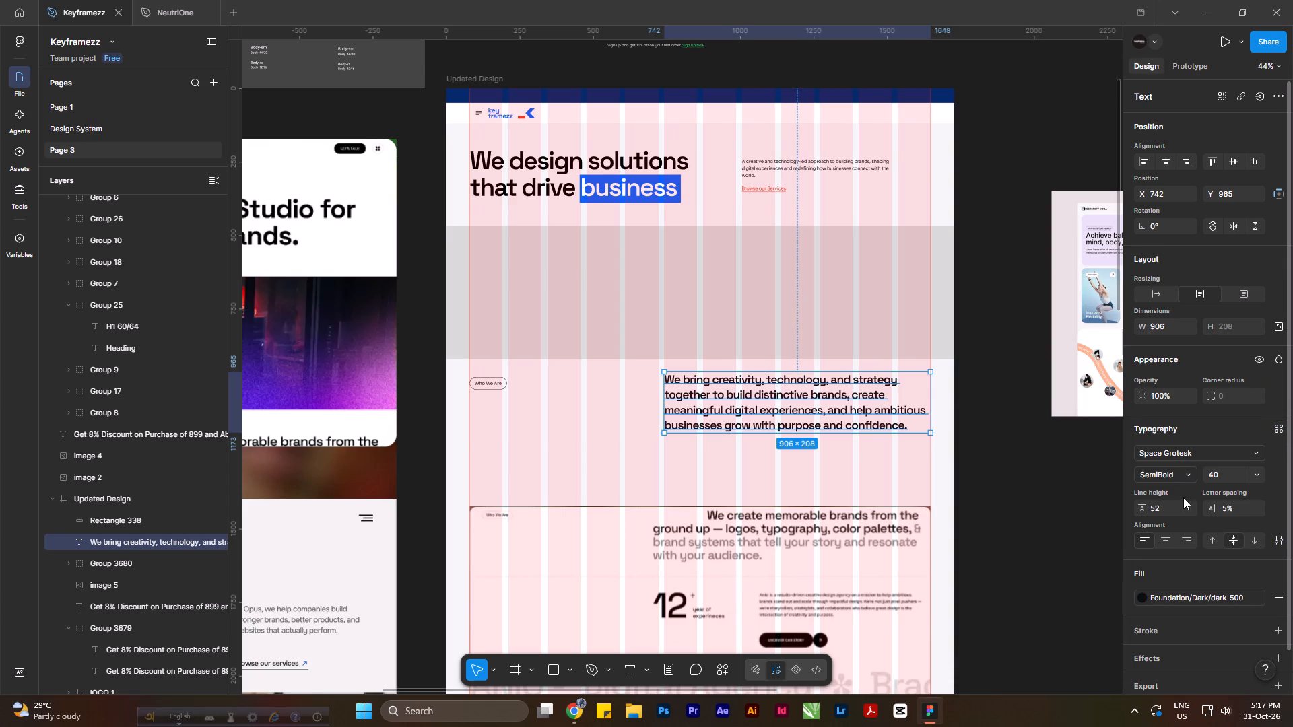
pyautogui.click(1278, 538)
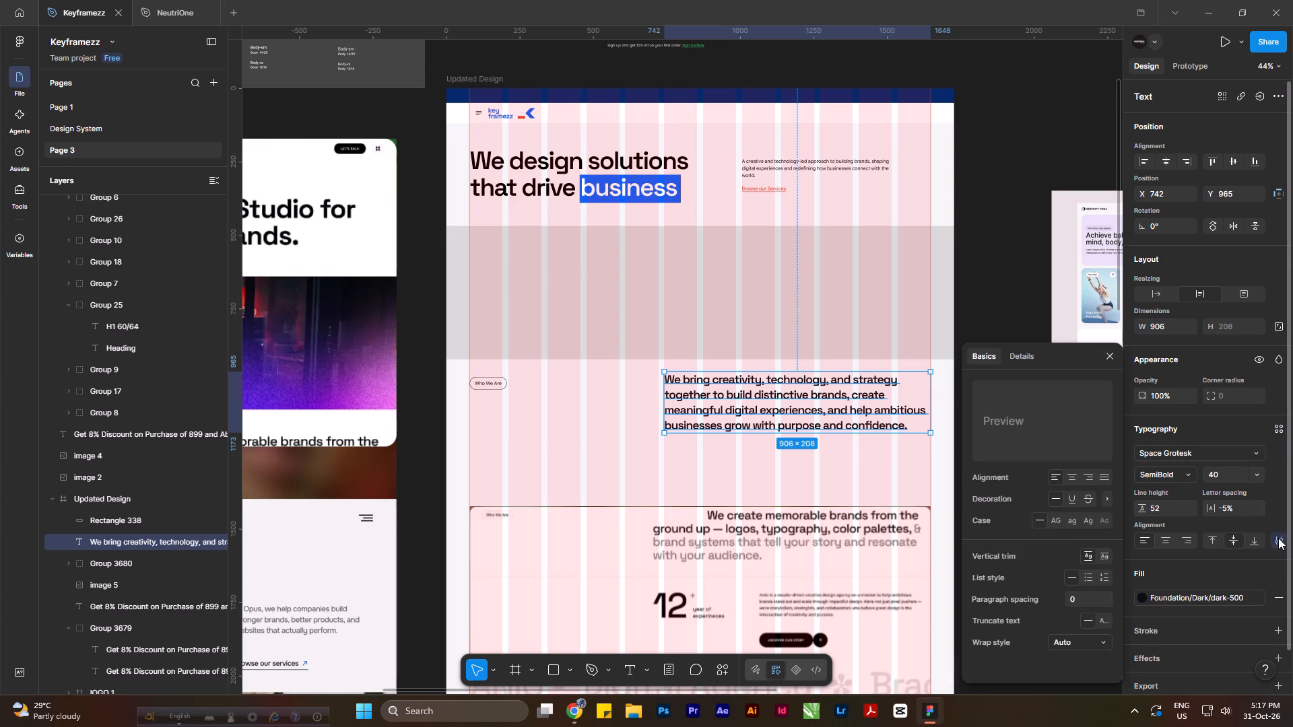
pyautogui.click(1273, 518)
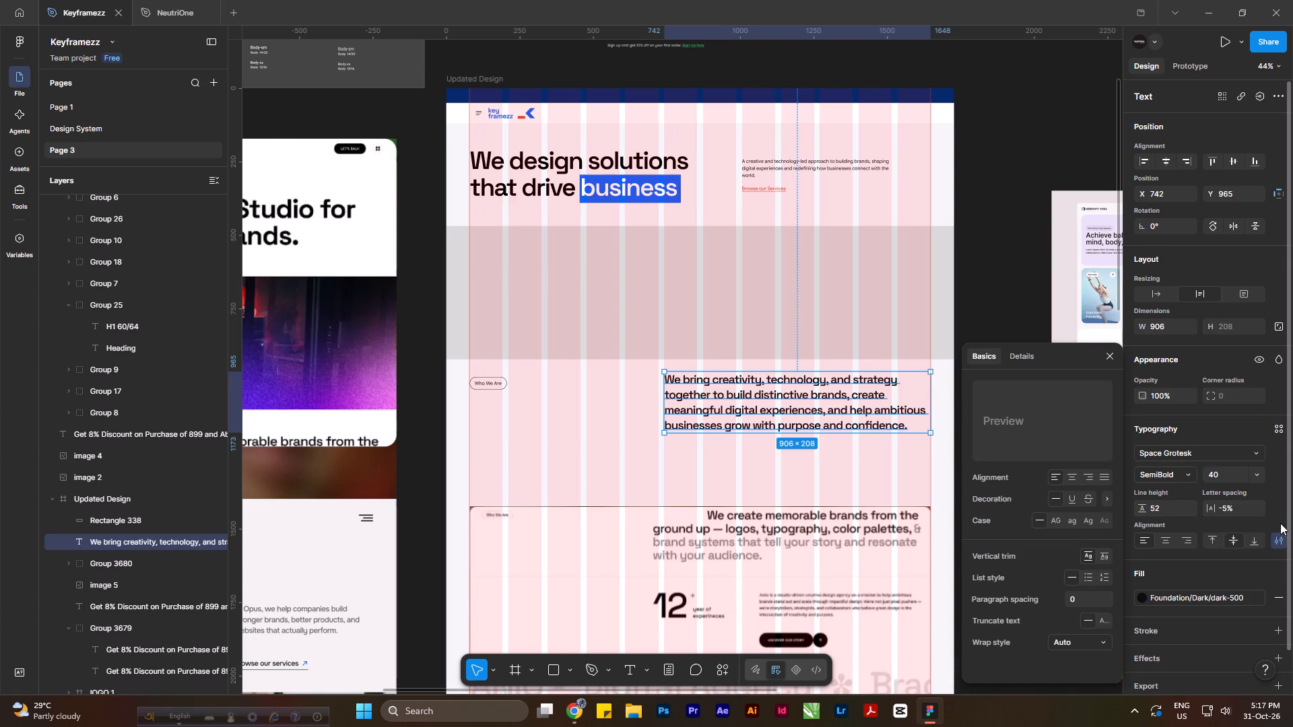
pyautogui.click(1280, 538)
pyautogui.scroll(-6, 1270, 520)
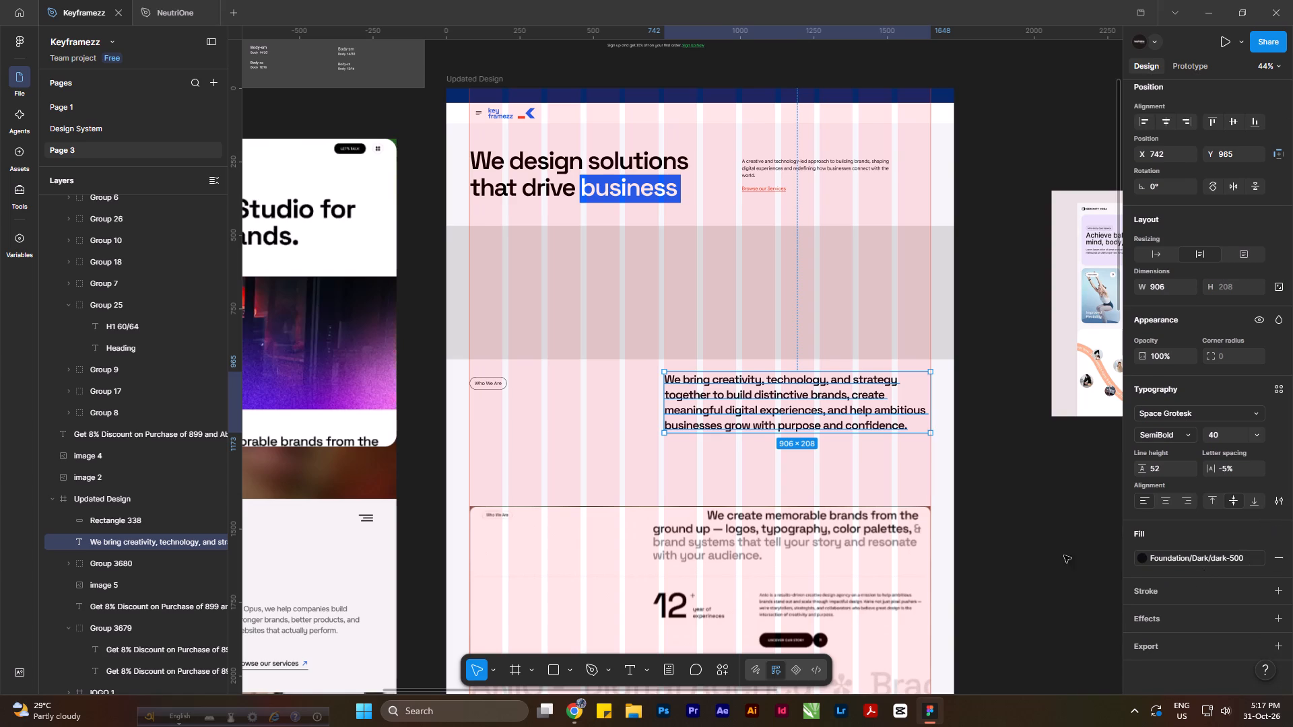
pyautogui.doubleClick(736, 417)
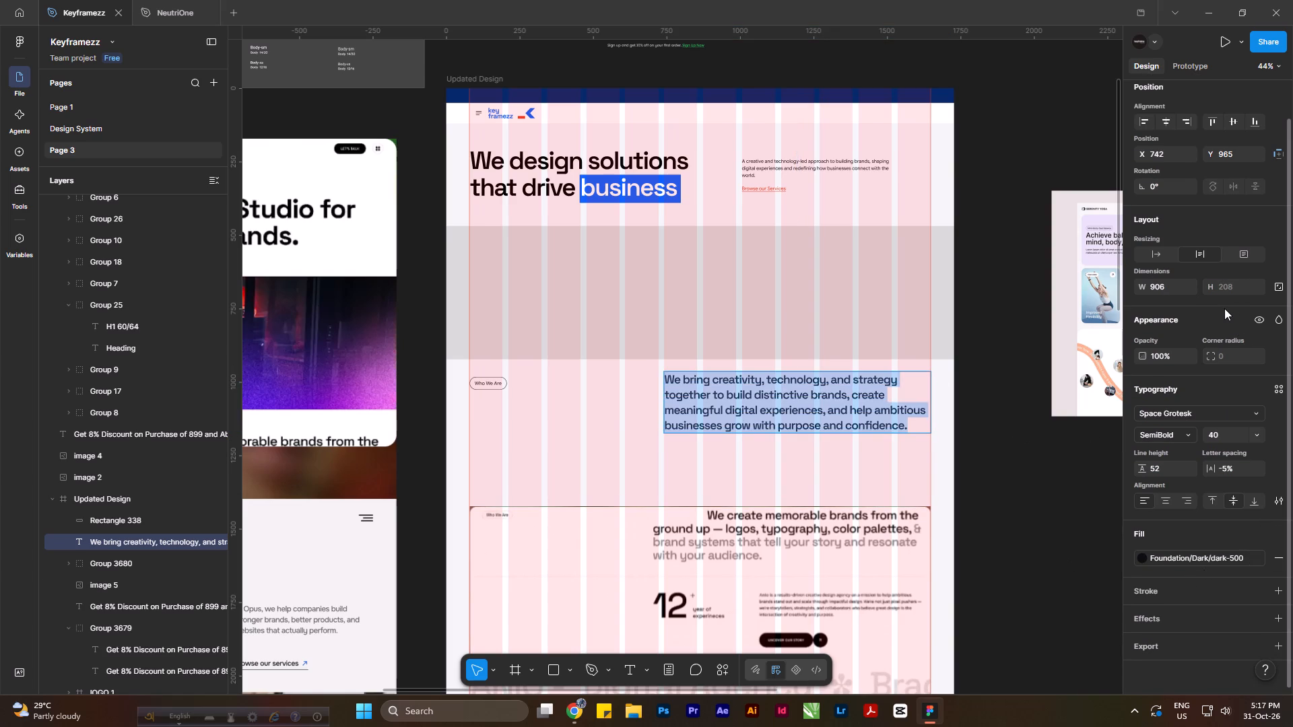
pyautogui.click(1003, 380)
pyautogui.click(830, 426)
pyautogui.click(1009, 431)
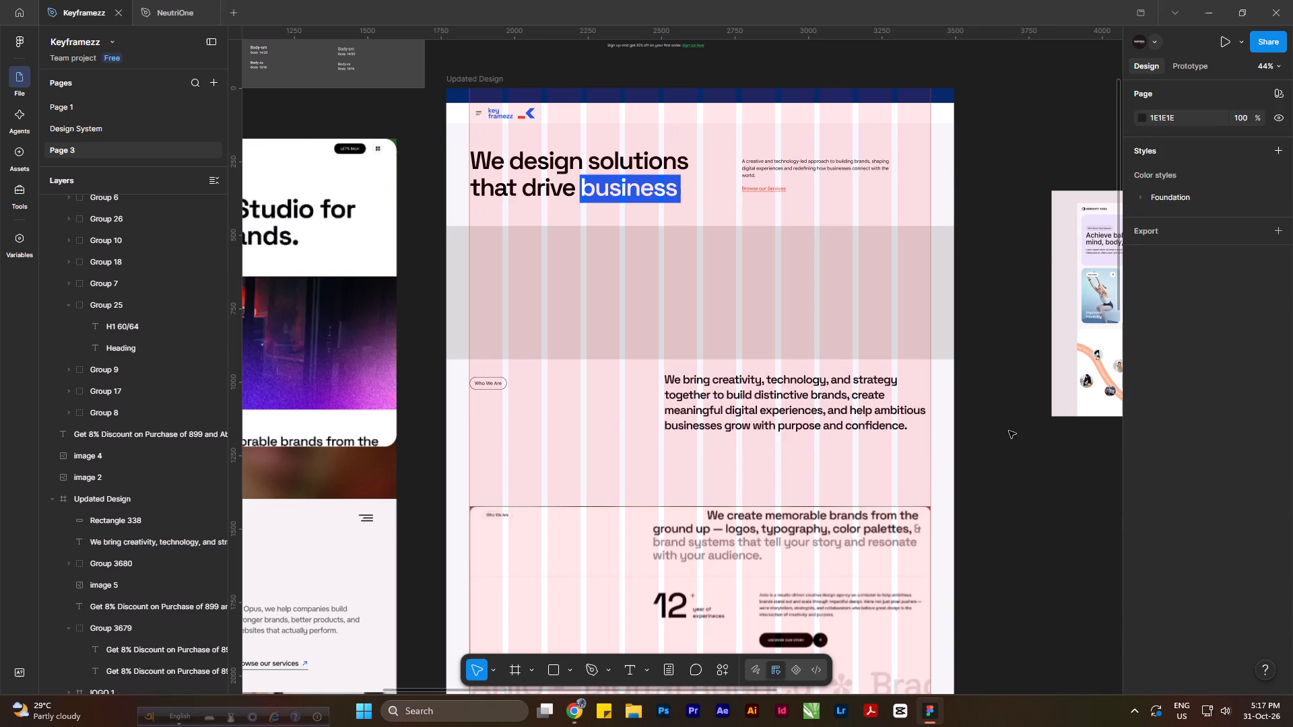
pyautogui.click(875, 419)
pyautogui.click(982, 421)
# Replace ", and" with "&" before "help ambitious" in the intro paragraph so it reads "experiences & help ambitious".
pyautogui.doubleClick(828, 421)
pyautogui.doubleClick(842, 411)
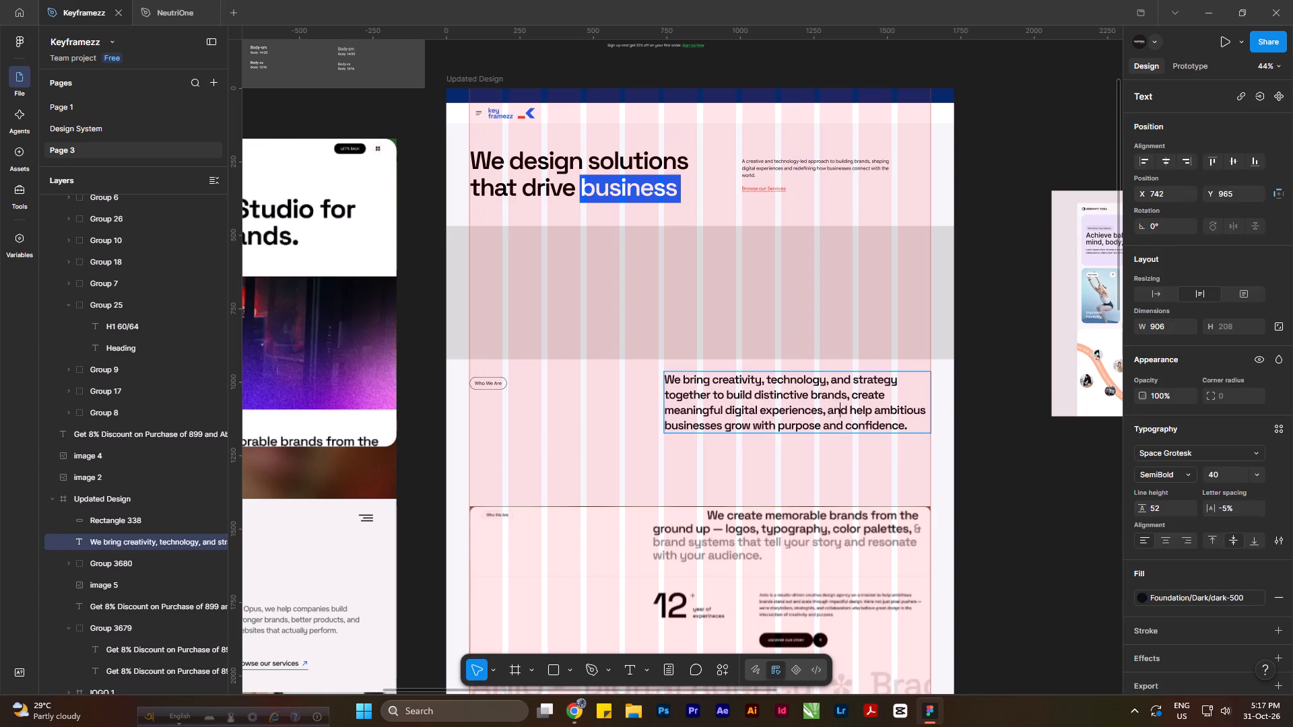
pyautogui.hotkey('shift', '&')
pyautogui.press('Left')
pyautogui.press('Left')
pyautogui.press('BackSpace')
pyautogui.hotkey('ctrl', 'Right')
pyautogui.hotkey('ctrl', 'Right')
pyautogui.hotkey('ctrl', 'Down')
pyautogui.hotkey('ctrl', 'Up')
pyautogui.press('Down')
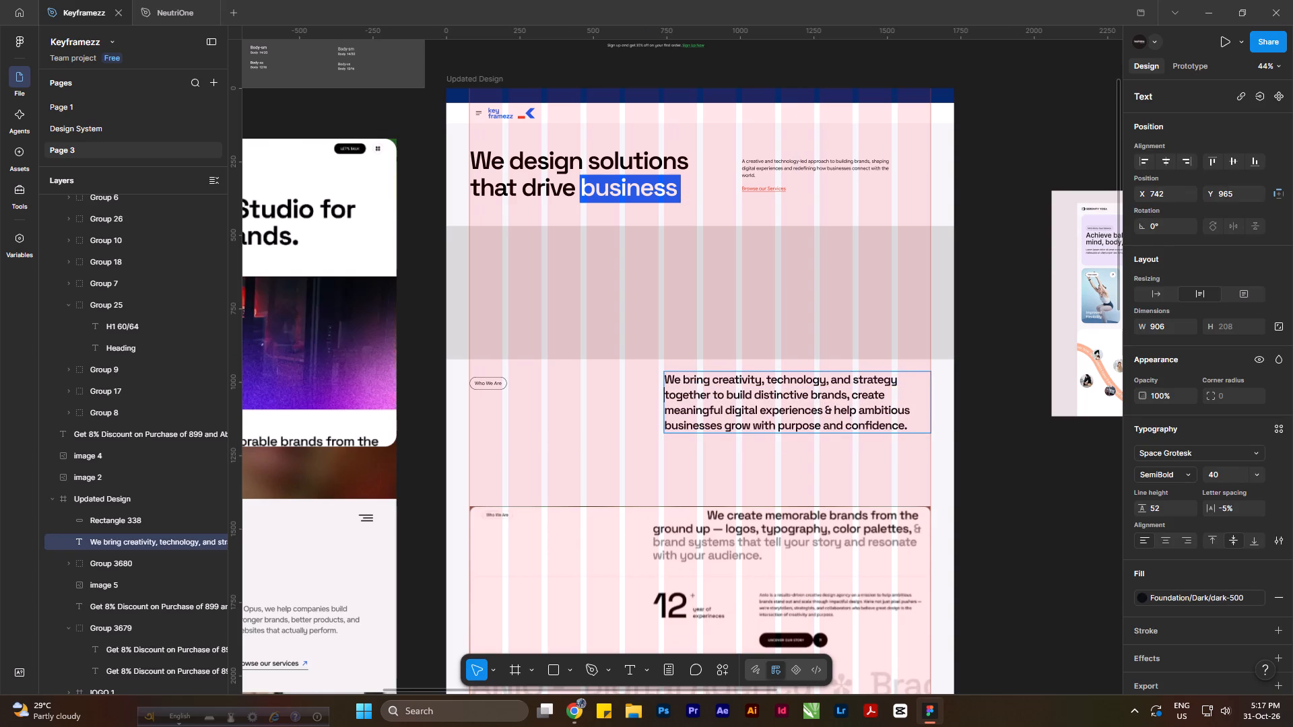
pyautogui.press('Down')
pyautogui.press('Down')
pyautogui.moveTo(994, 423); pyautogui.dragTo(1001, 423)
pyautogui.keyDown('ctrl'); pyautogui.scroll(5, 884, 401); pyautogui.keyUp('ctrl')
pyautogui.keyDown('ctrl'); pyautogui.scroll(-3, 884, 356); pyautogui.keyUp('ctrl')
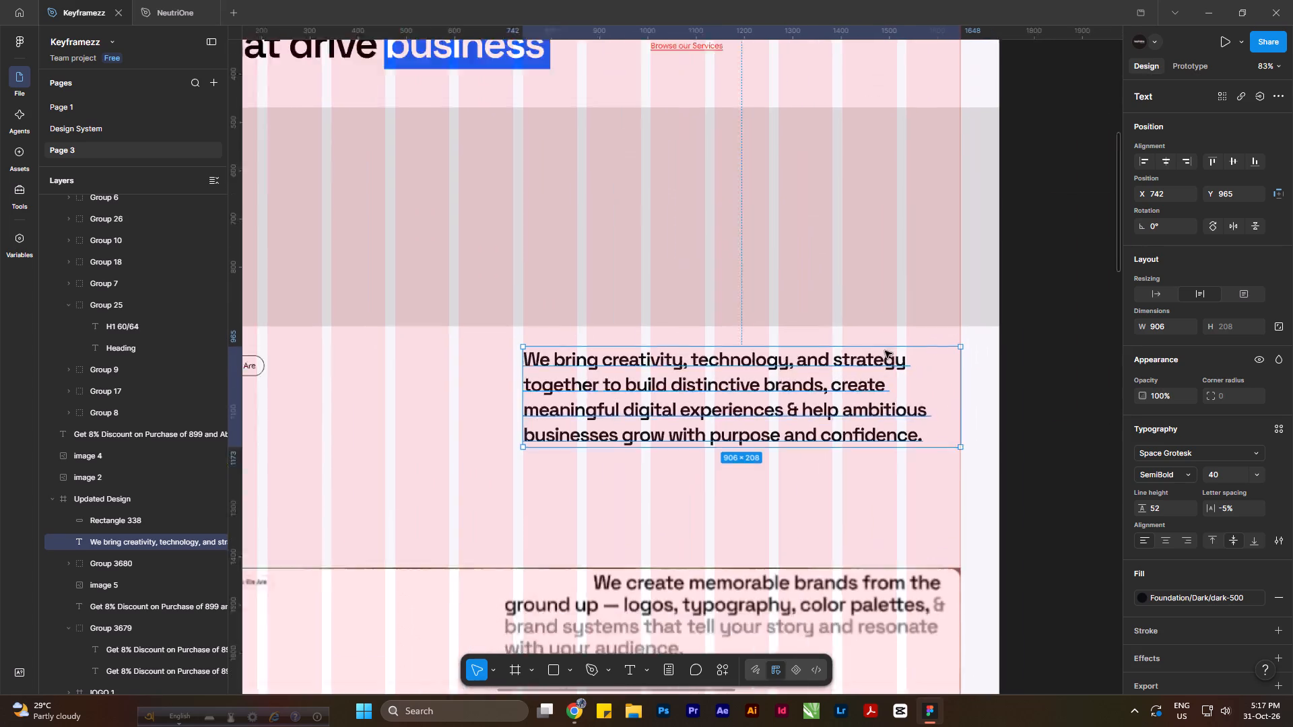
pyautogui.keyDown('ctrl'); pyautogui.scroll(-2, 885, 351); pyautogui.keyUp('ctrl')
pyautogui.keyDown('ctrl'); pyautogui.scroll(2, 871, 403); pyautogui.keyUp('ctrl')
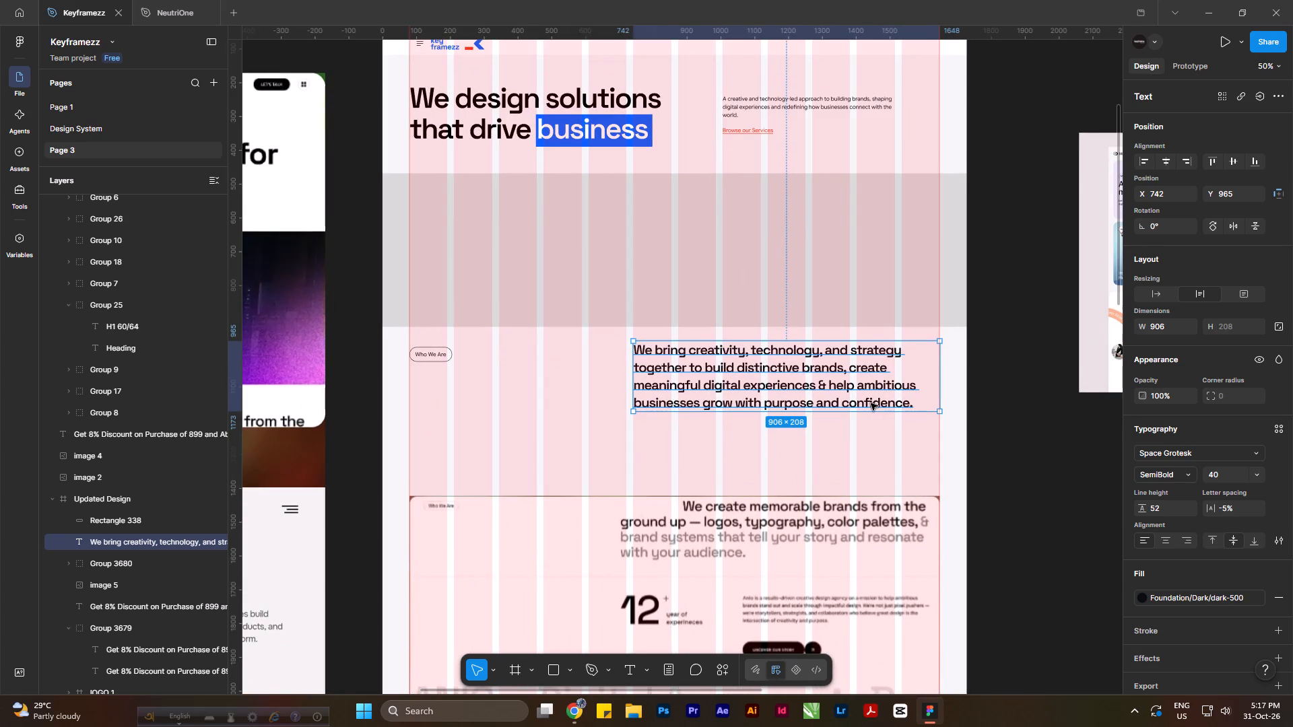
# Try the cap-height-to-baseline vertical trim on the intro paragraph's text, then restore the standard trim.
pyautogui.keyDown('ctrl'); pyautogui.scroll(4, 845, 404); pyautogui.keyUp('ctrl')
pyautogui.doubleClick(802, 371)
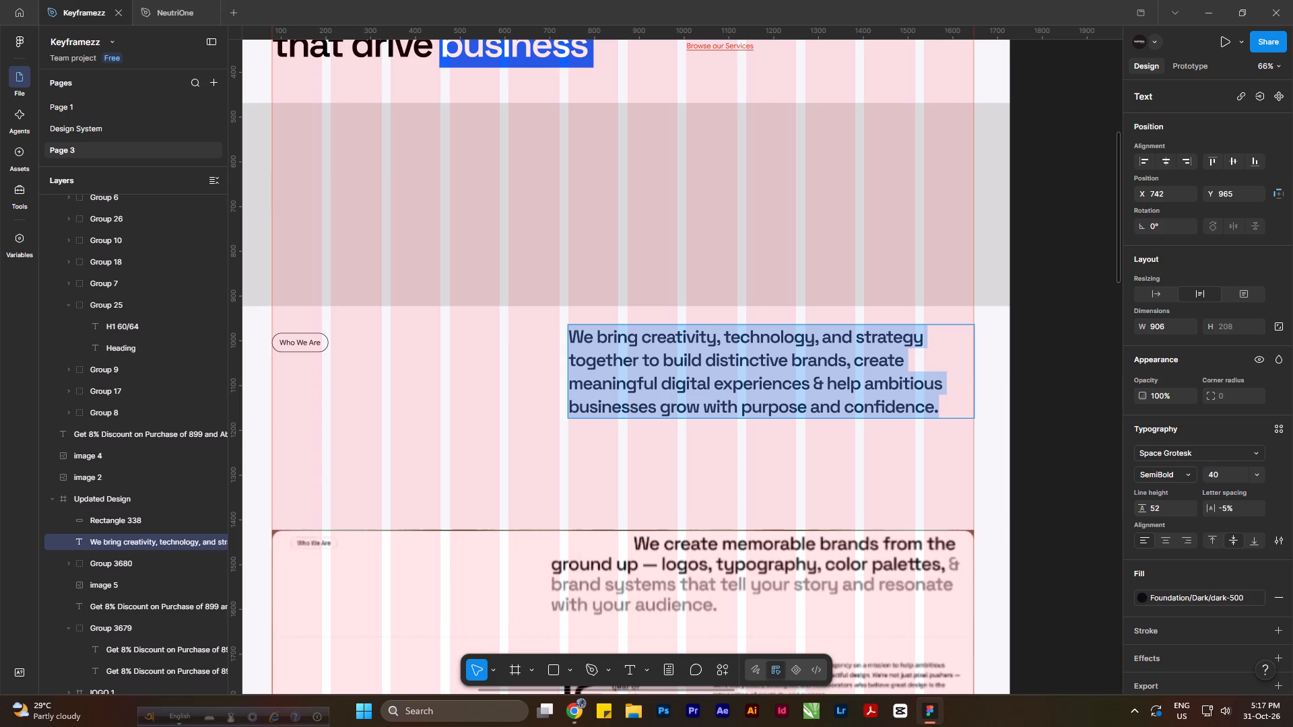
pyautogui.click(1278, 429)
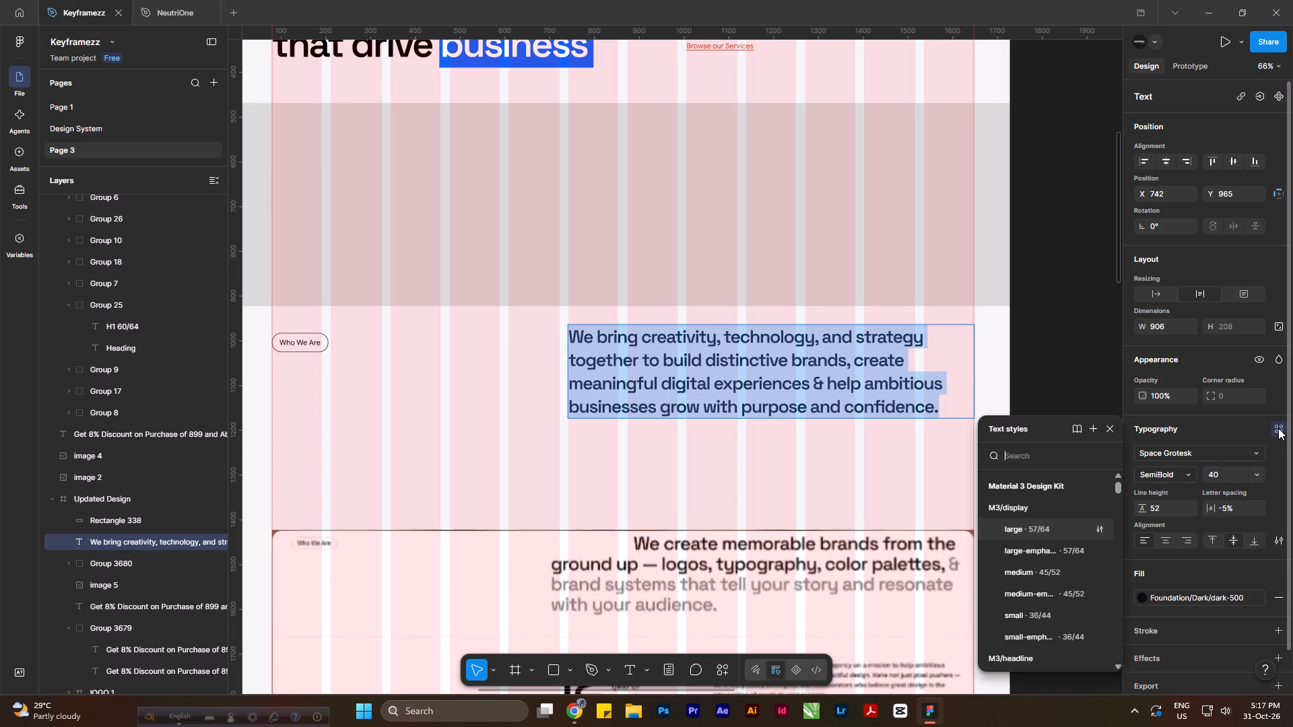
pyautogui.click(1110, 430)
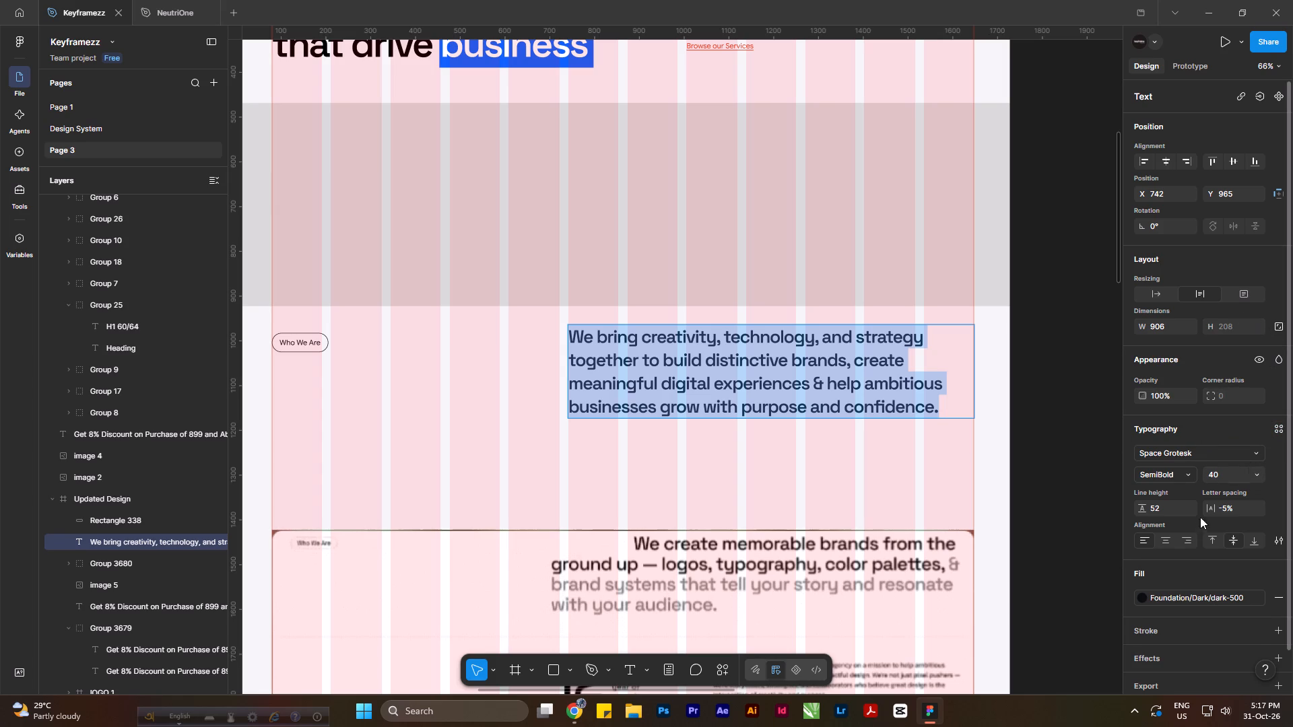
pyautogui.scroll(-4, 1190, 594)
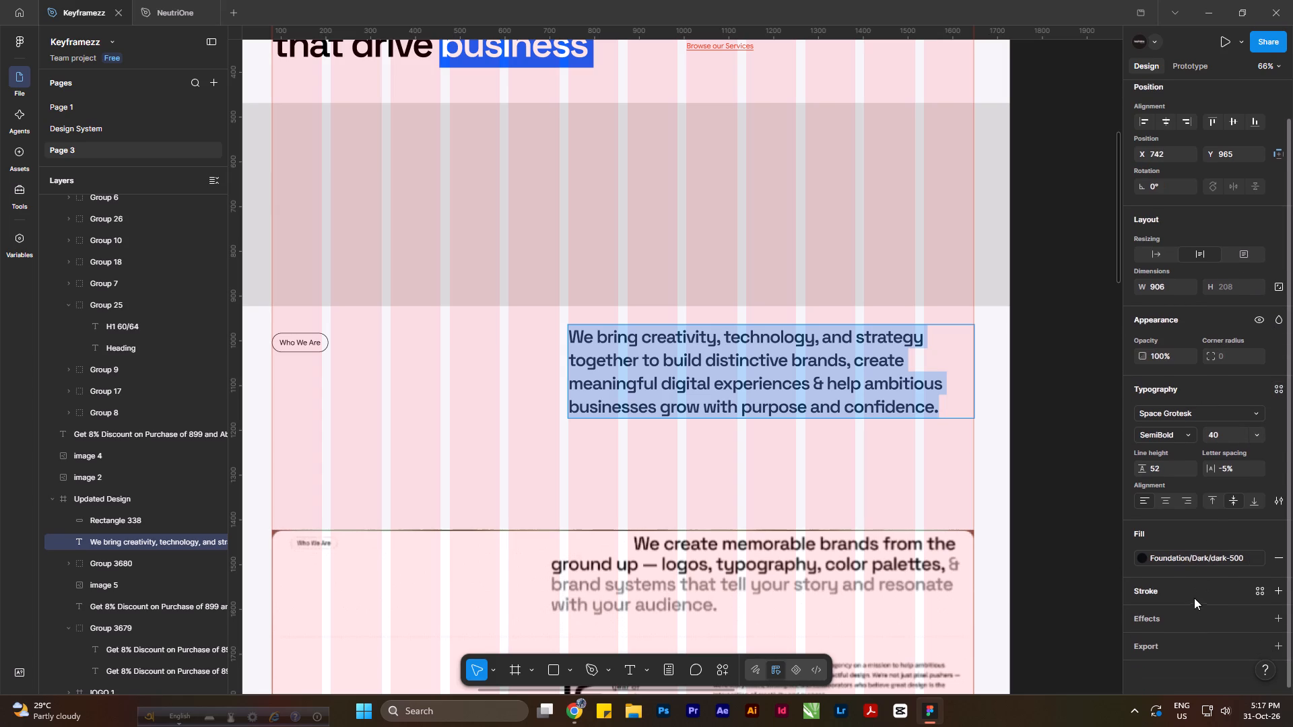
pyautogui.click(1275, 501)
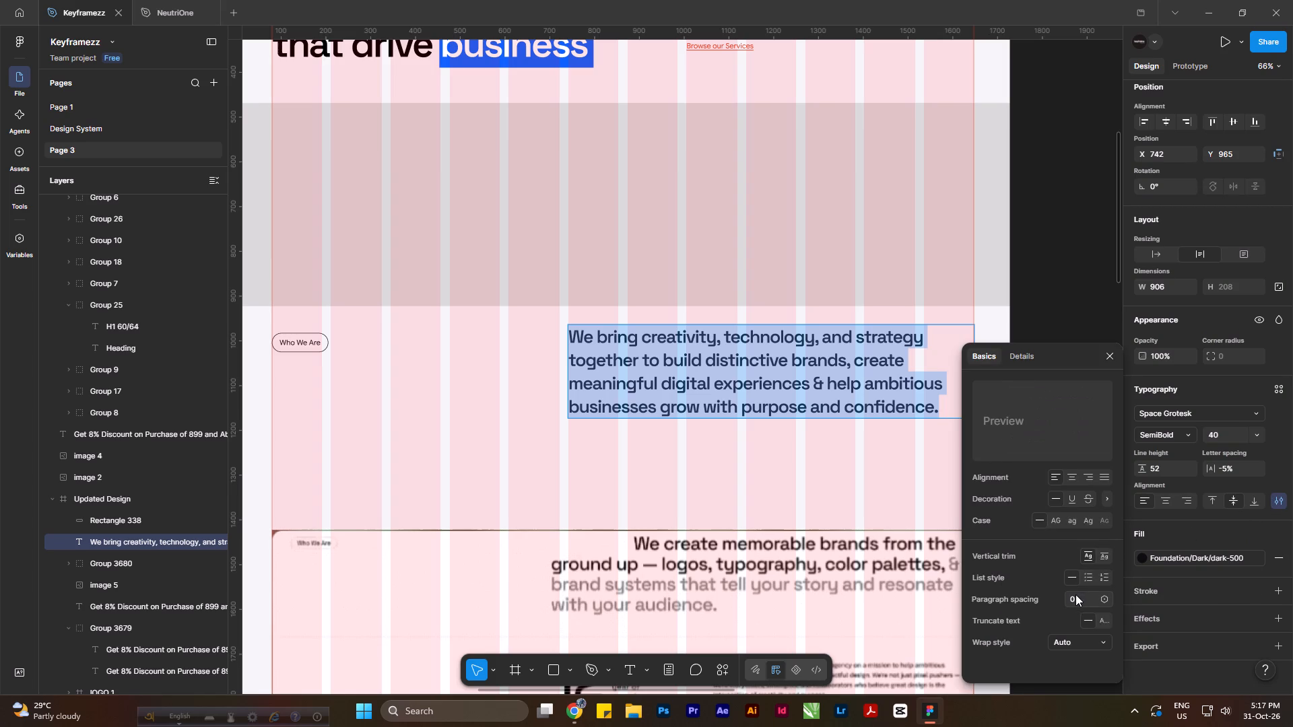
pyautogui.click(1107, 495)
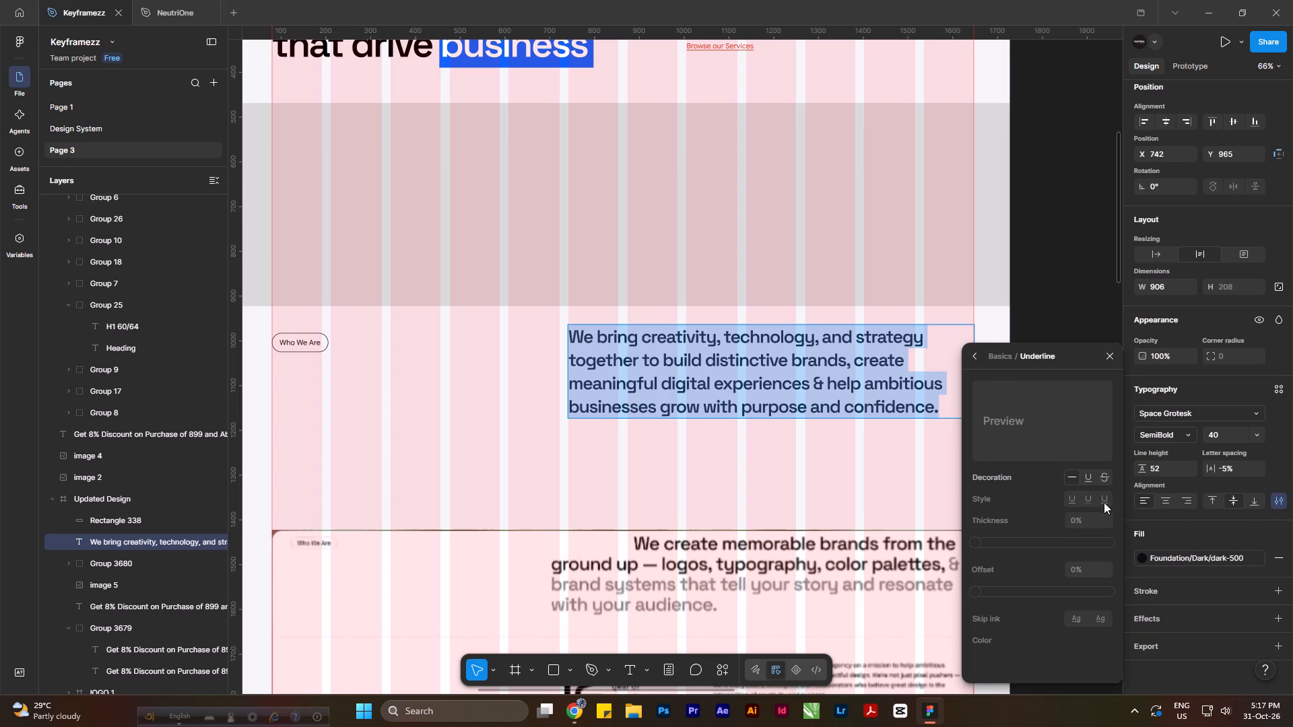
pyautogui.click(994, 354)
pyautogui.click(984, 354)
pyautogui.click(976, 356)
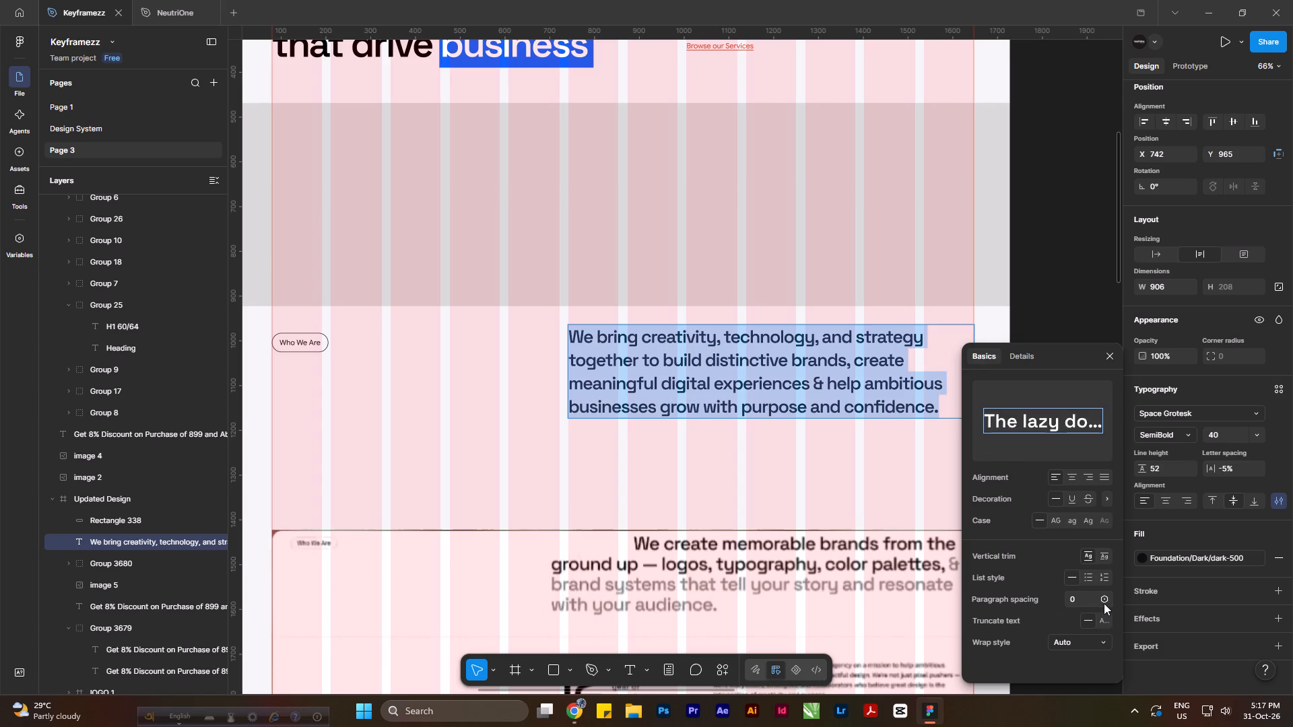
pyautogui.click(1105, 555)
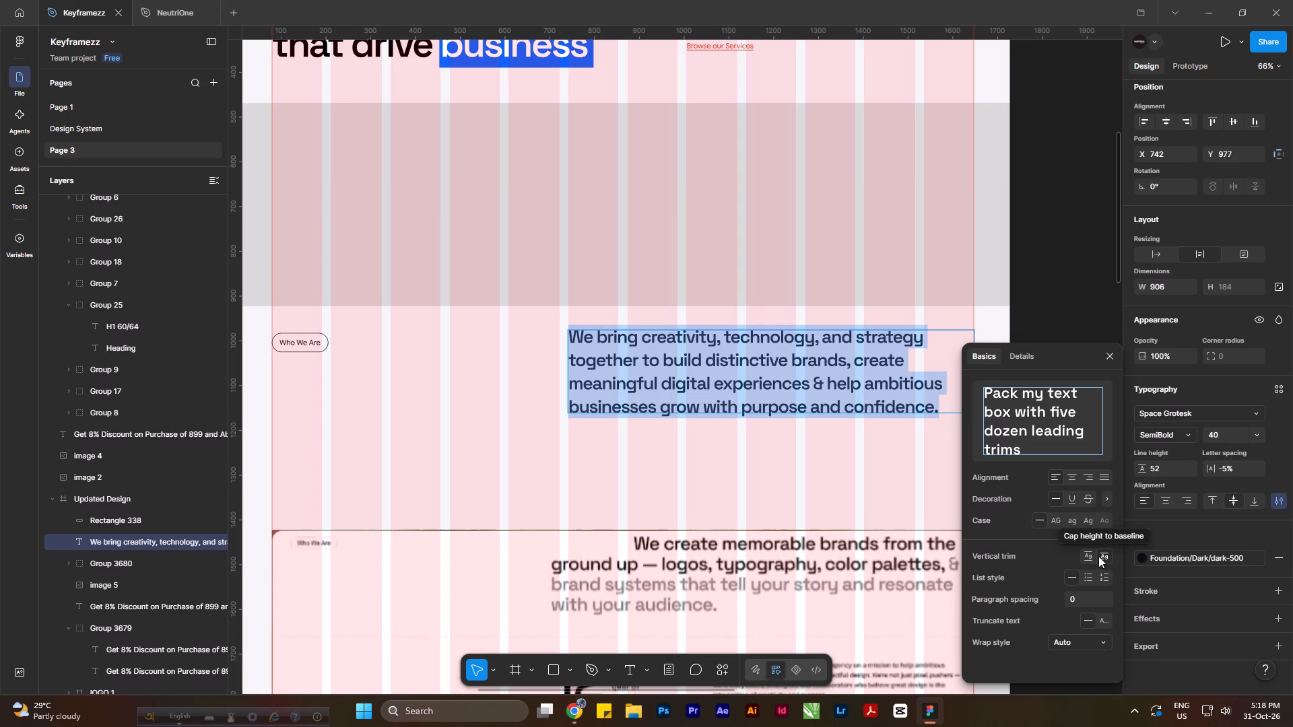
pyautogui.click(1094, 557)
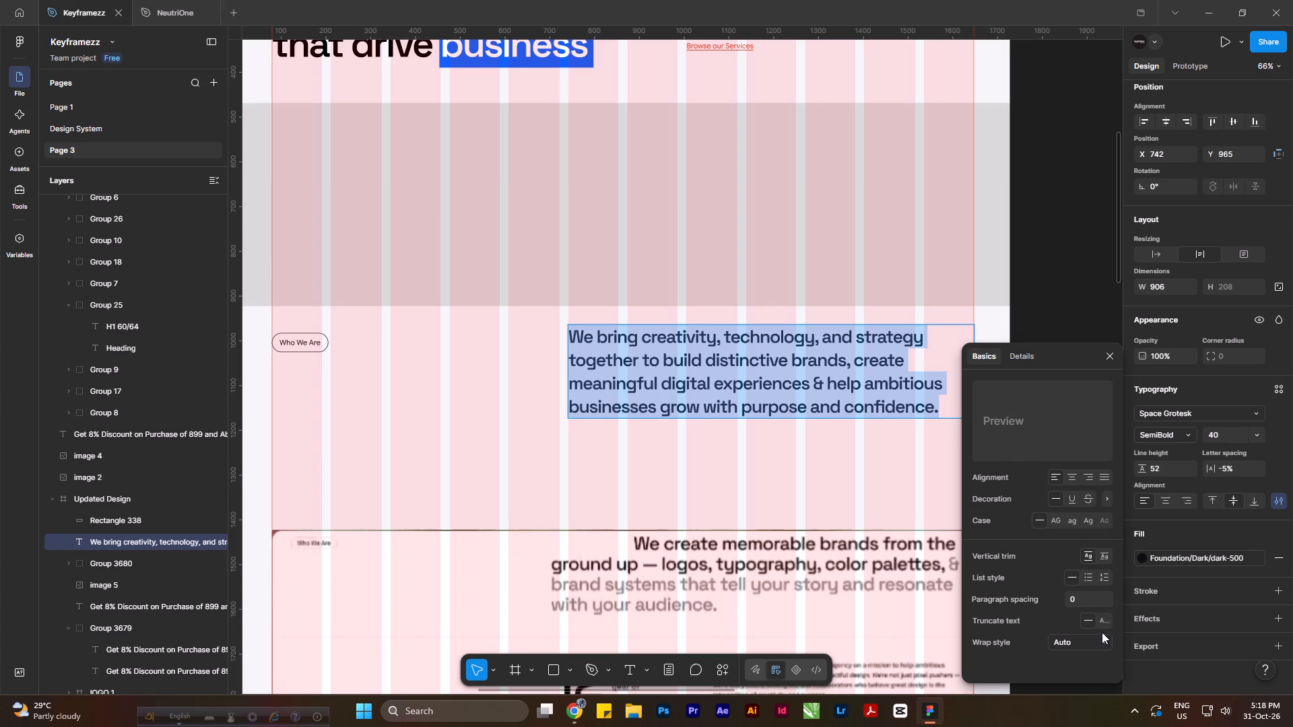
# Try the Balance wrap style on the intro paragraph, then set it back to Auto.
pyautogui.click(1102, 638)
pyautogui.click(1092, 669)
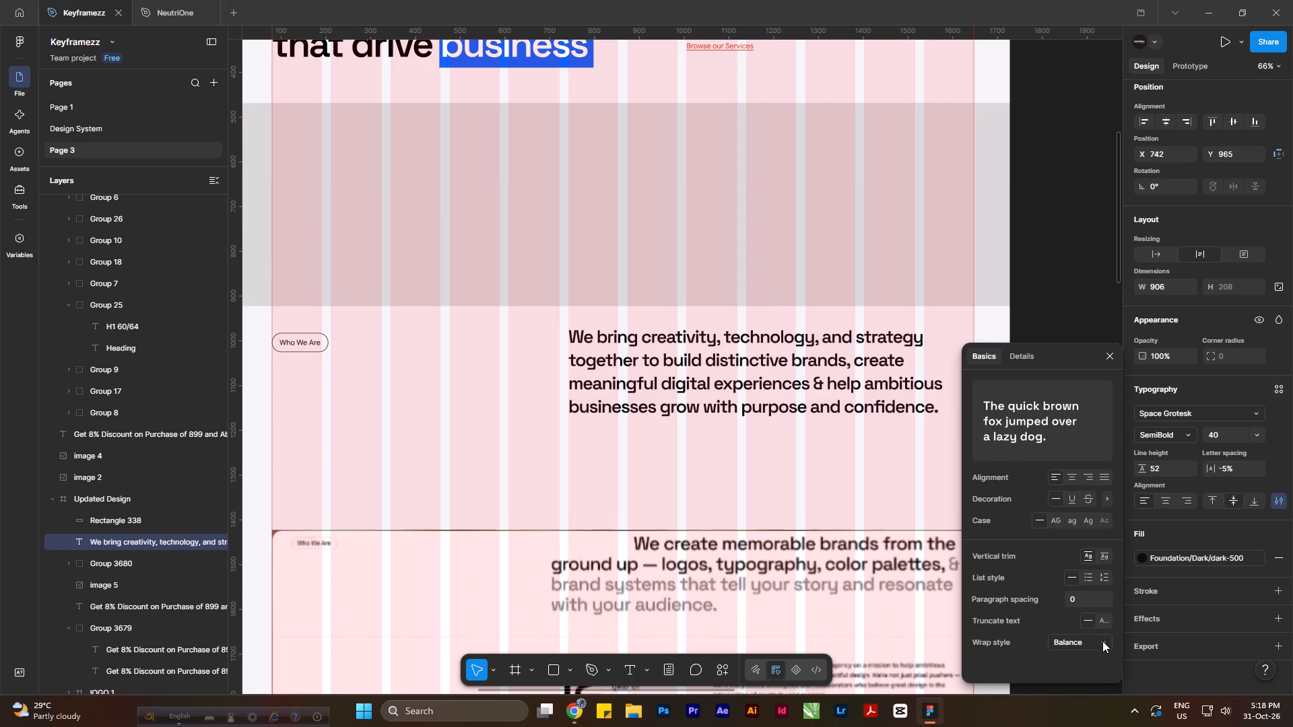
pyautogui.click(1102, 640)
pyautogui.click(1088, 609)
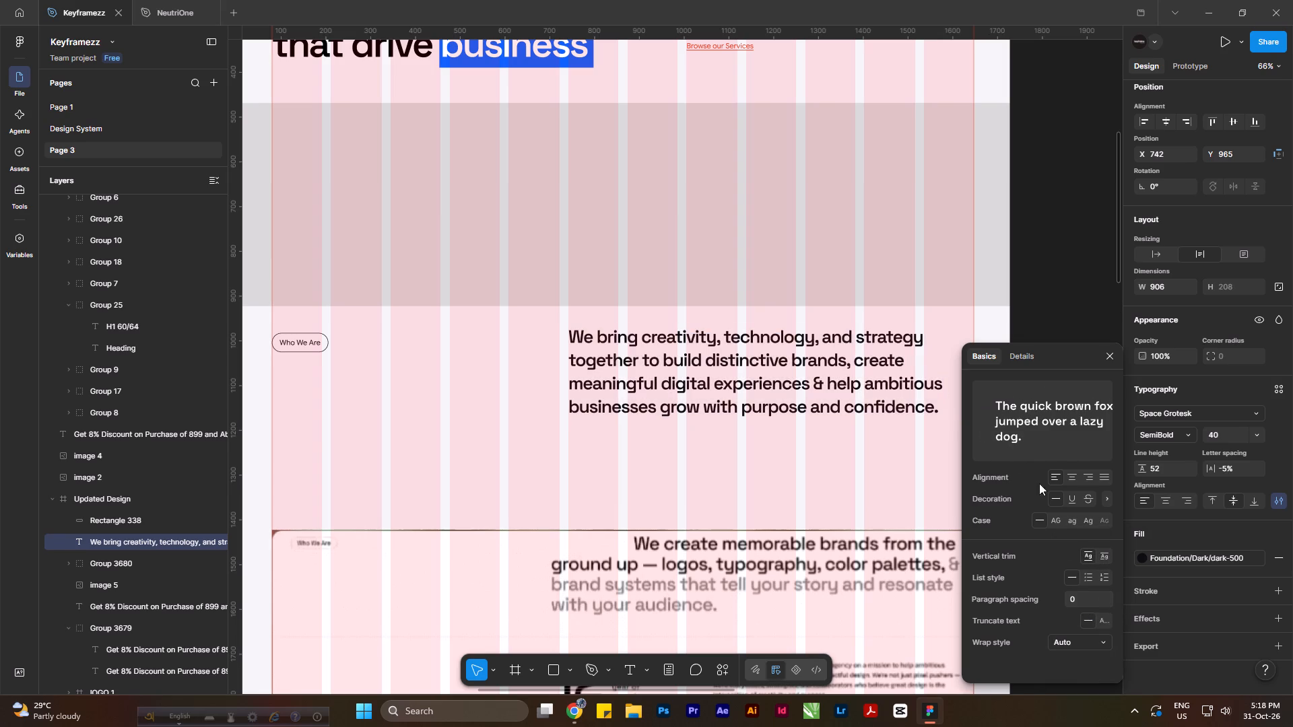
# Justify the text of the "We bring creativity…" intro paragraph.
pyautogui.click(1102, 474)
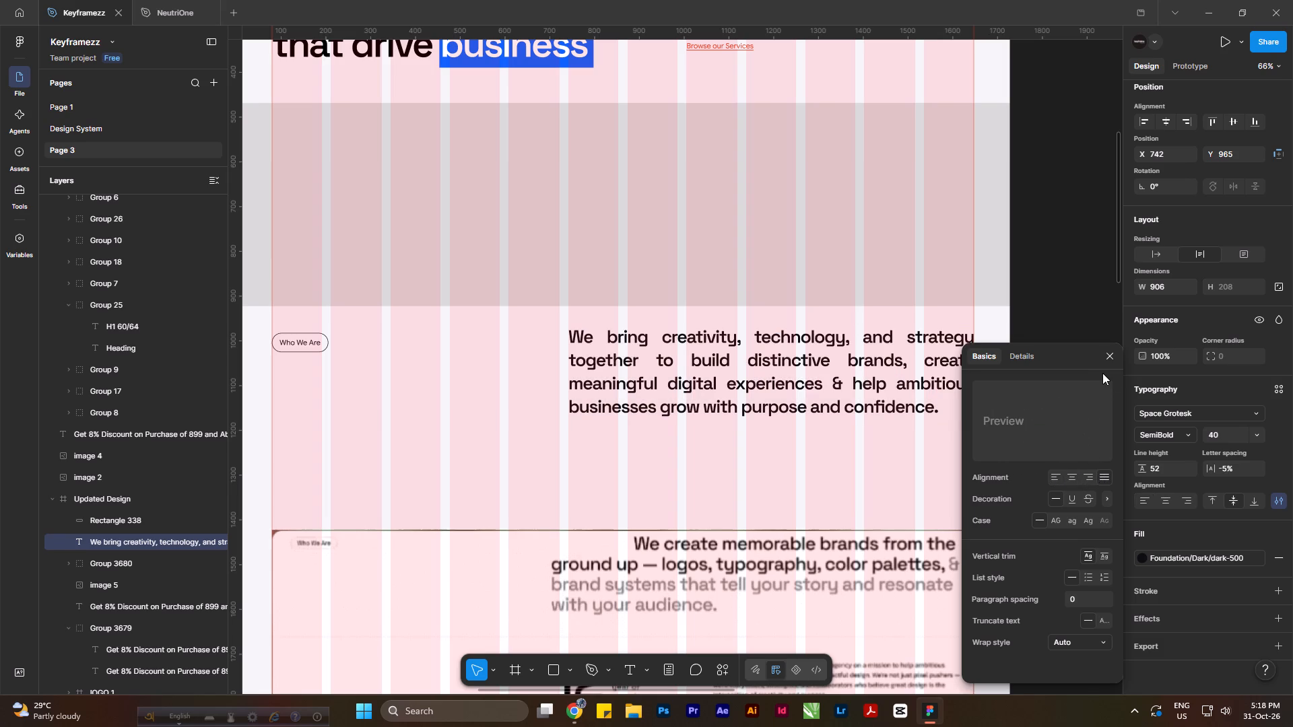
pyautogui.click(1110, 353)
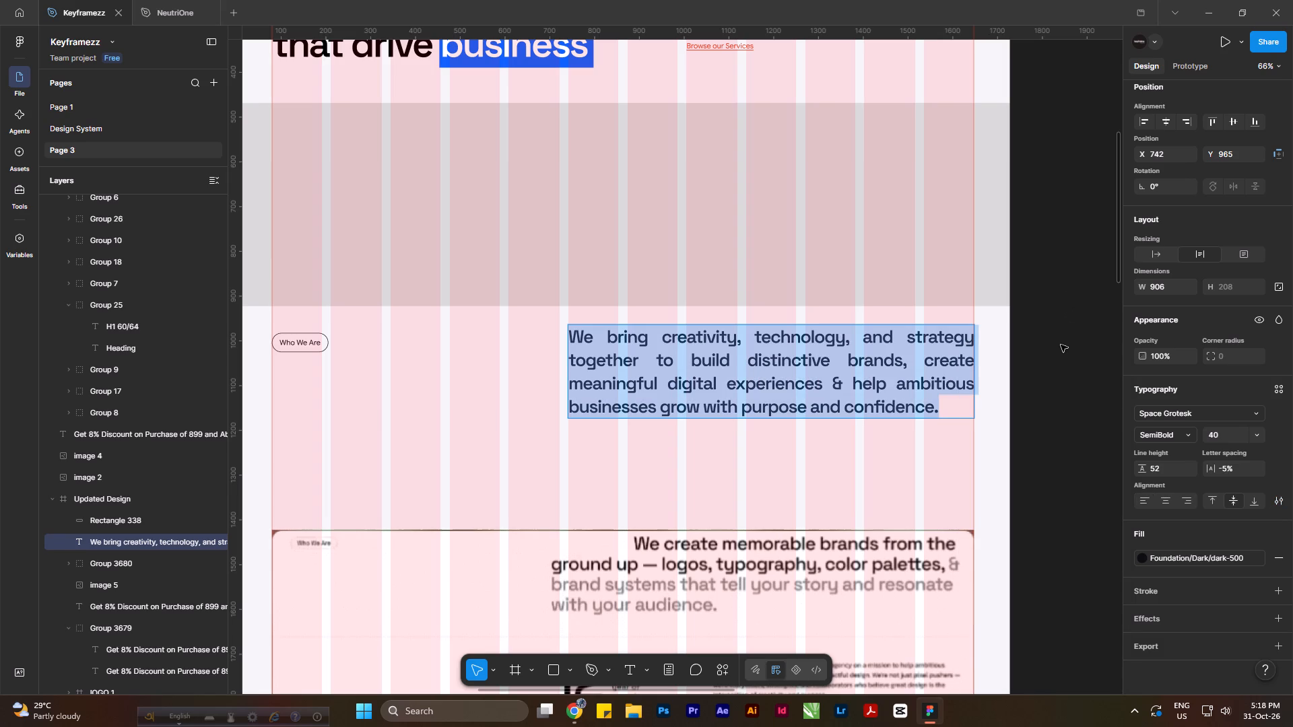
pyautogui.click(1053, 344)
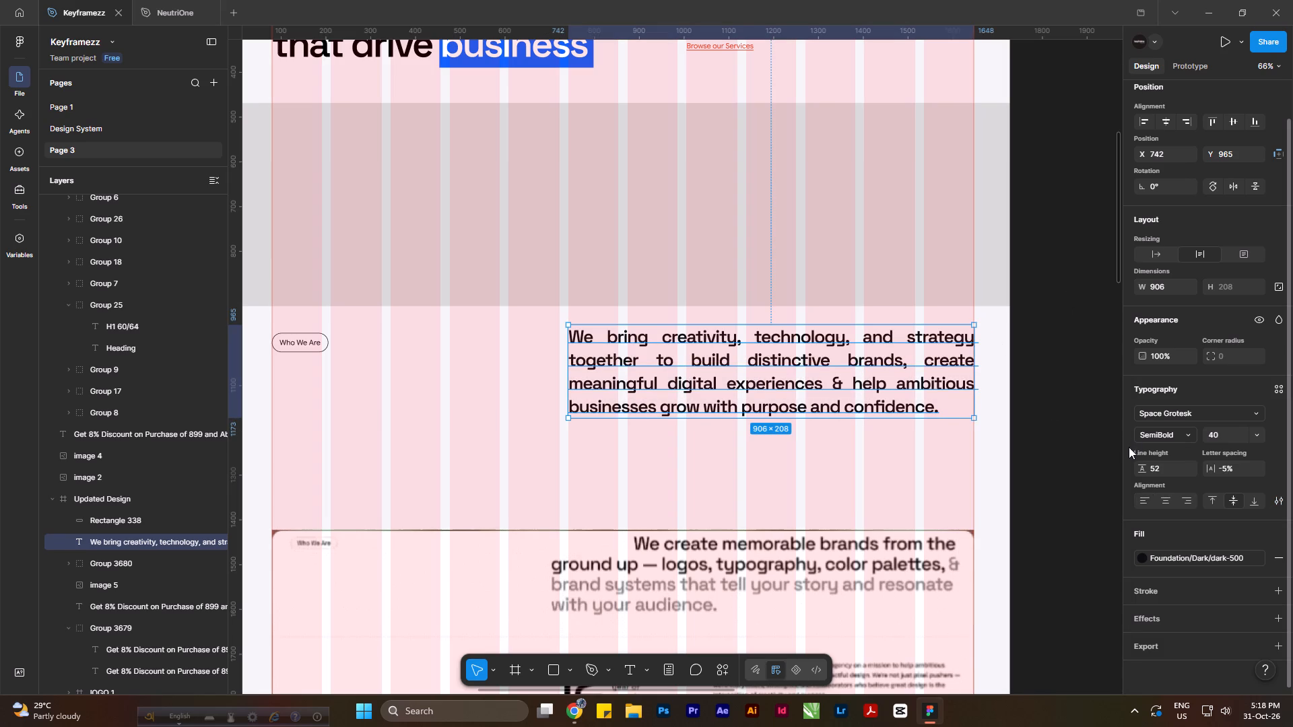
# Set the intro paragraph's line height to 44, matching the 40/44 heading style in the Text reference frame.
pyautogui.keyDown('ctrl'); pyautogui.scroll(-8, 1019, 460); pyautogui.keyUp('ctrl')
pyautogui.keyDown('ctrl'); pyautogui.scroll(8, 613, 223); pyautogui.keyUp('ctrl')
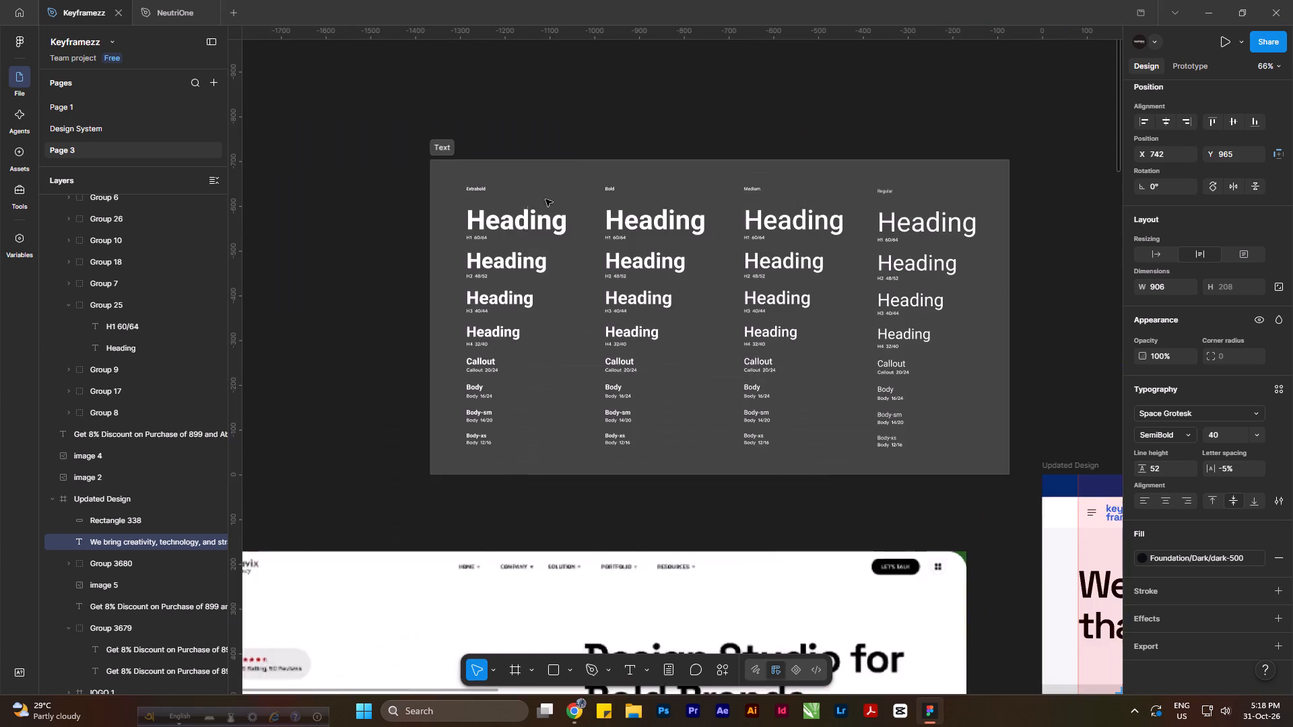
pyautogui.keyDown('ctrl'); pyautogui.scroll(5, 480, 329); pyautogui.keyUp('ctrl')
pyautogui.keyDown('ctrl'); pyautogui.scroll(-12, 397, 230); pyautogui.keyUp('ctrl')
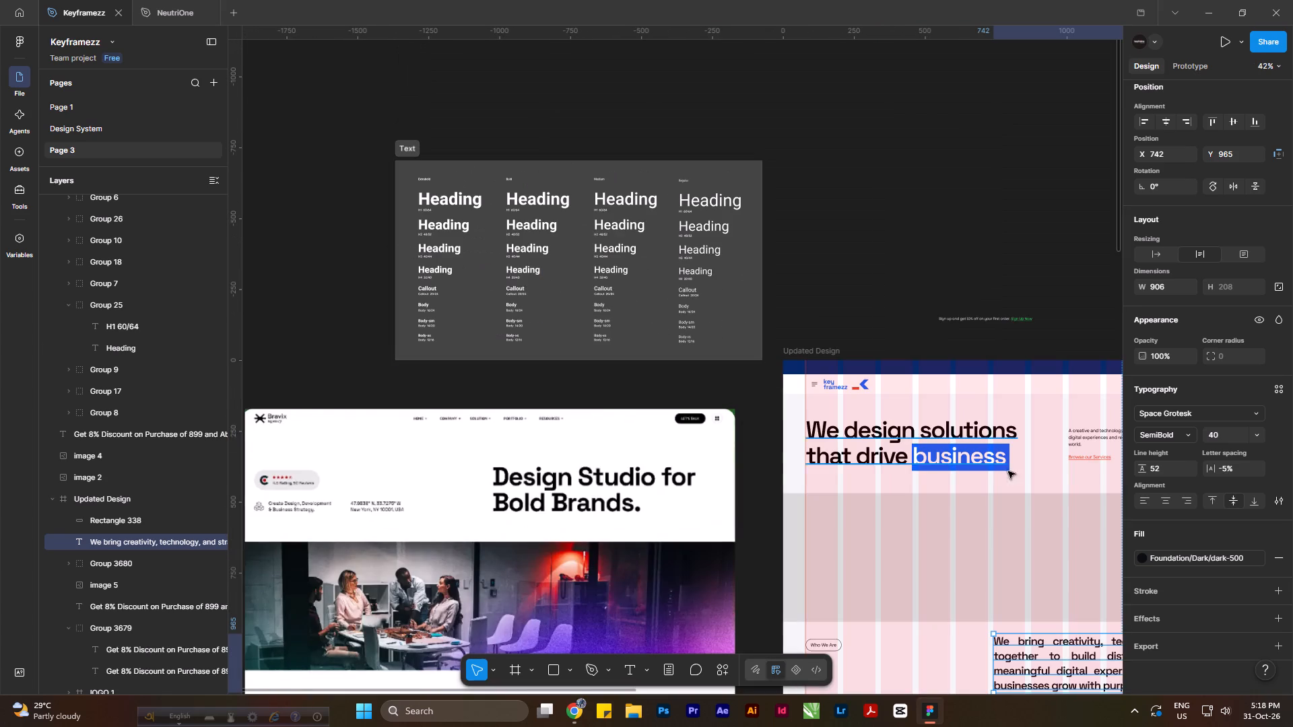
pyautogui.keyDown('ctrl'); pyautogui.scroll(-4, 555, 302); pyautogui.keyUp('ctrl')
pyautogui.keyDown('ctrl'); pyautogui.scroll(3, 1042, 568); pyautogui.keyUp('ctrl')
pyautogui.click(1160, 469)
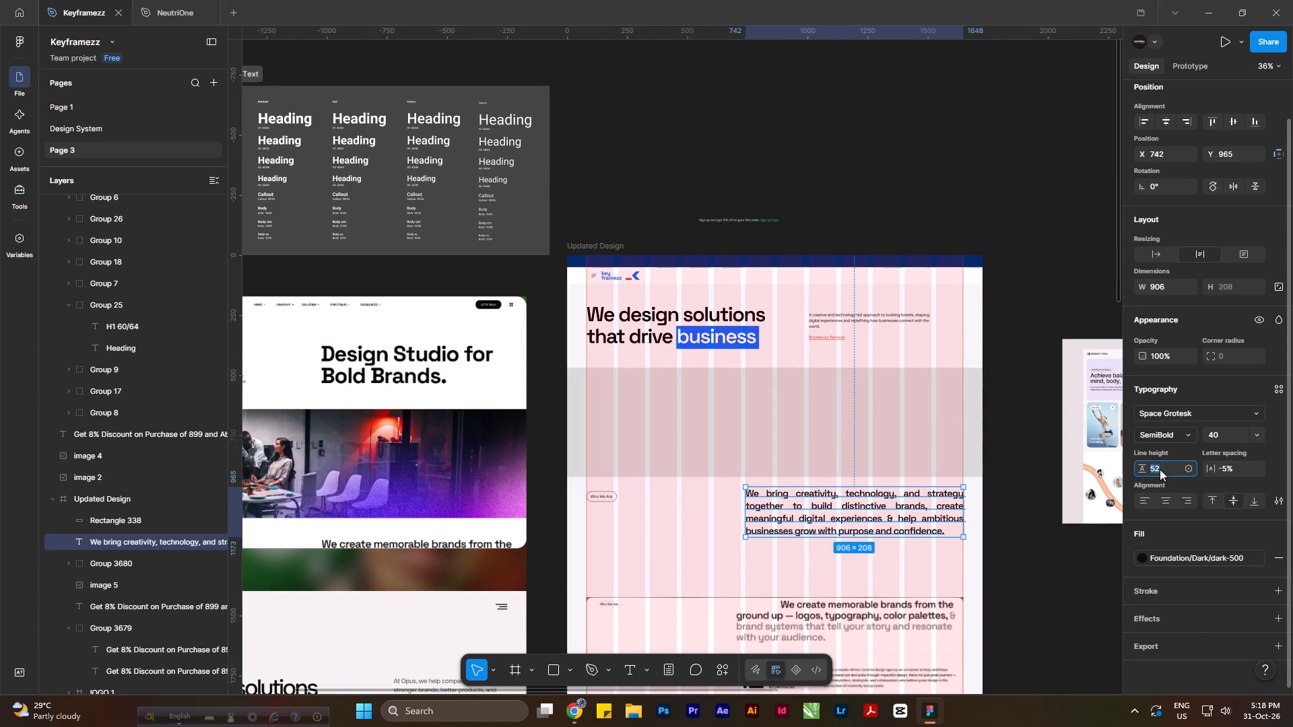
pyautogui.write('44')
pyautogui.press('Return')
# Move the intro paragraph up slightly to Y 974.
pyautogui.keyDown('ctrl'); pyautogui.scroll(3, 902, 512); pyautogui.keyUp('ctrl')
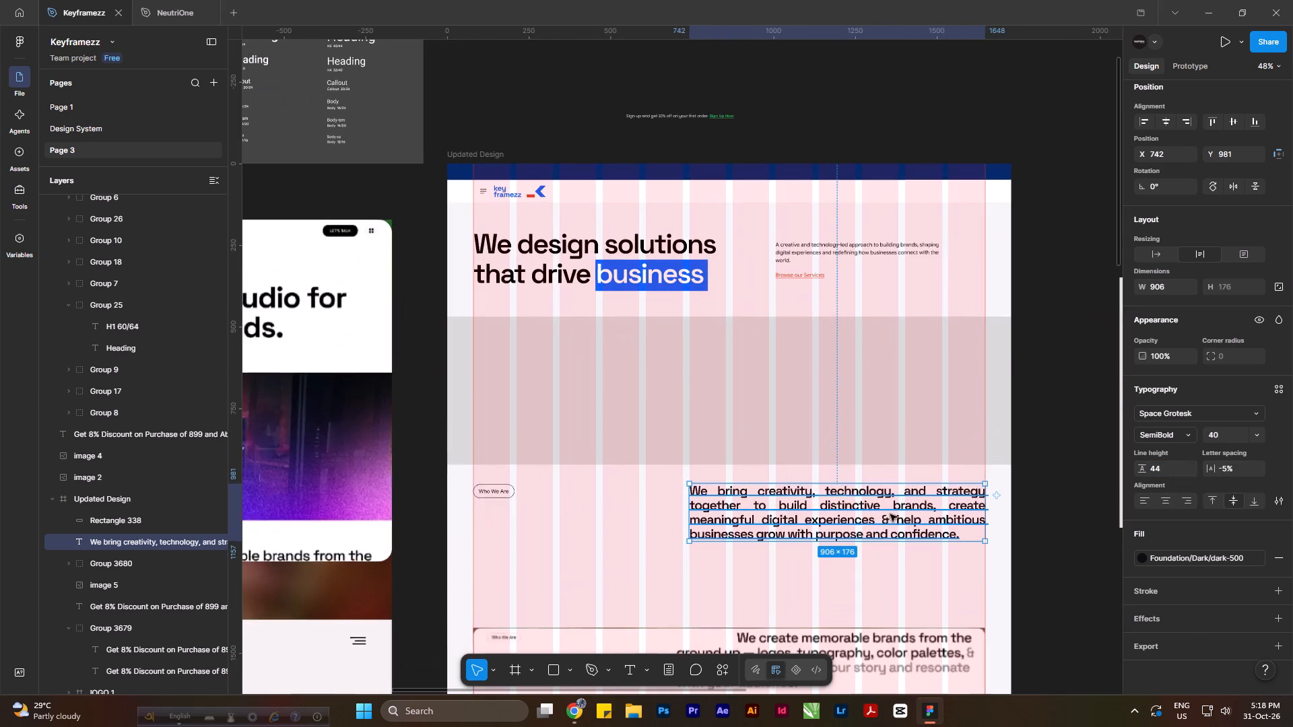
pyautogui.click(886, 515)
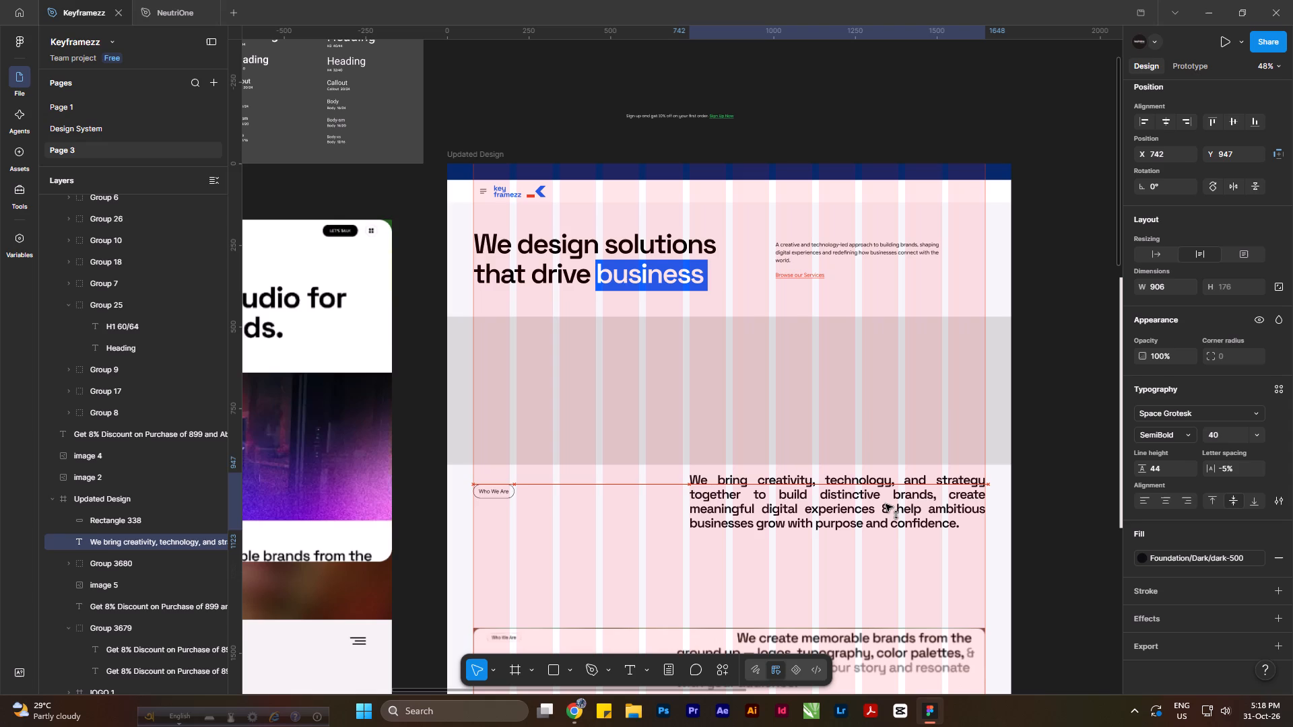
# Group the "Who We Are" label text with its rounded outline.
pyautogui.keyDown('shift'); pyautogui.click(498, 492); pyautogui.keyUp('shift')
pyautogui.click(574, 518)
pyautogui.moveTo(493, 504); pyautogui.dragTo(510, 483)
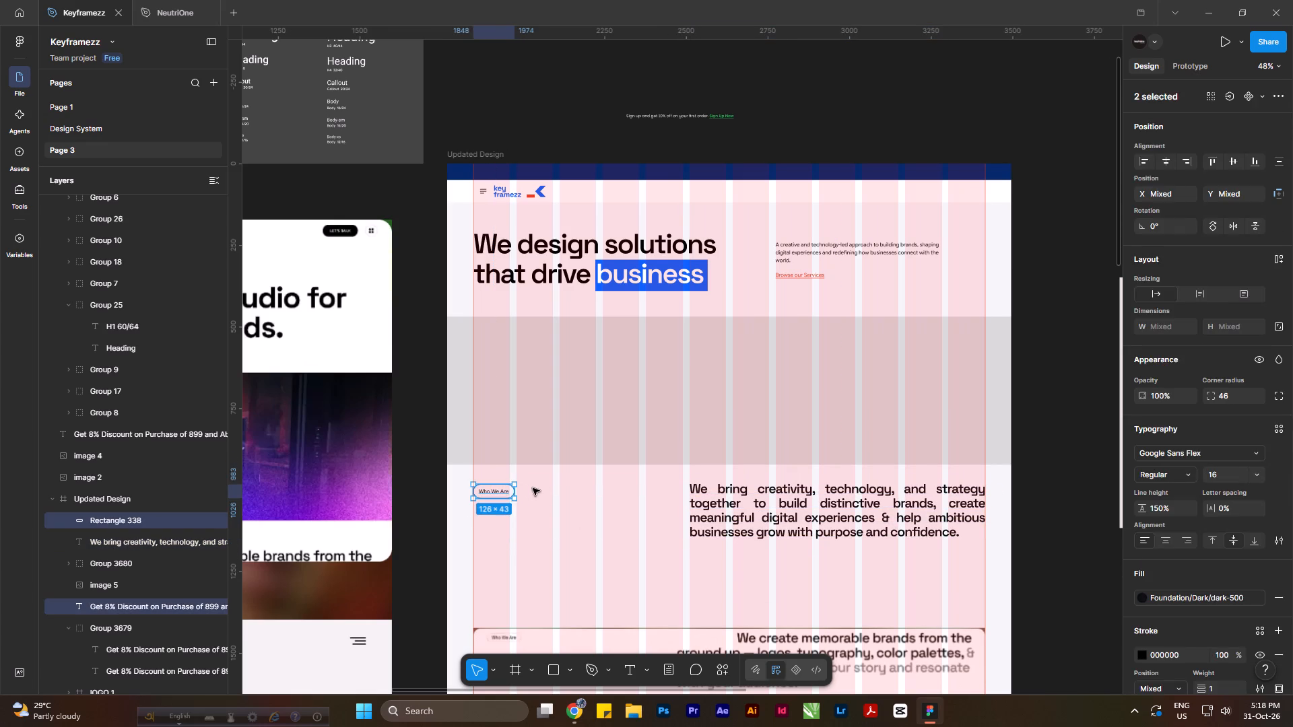
pyautogui.click(543, 484)
pyautogui.moveTo(534, 477); pyautogui.dragTo(498, 536)
pyautogui.hotkey('ctrl', 'g')
pyautogui.click(619, 531)
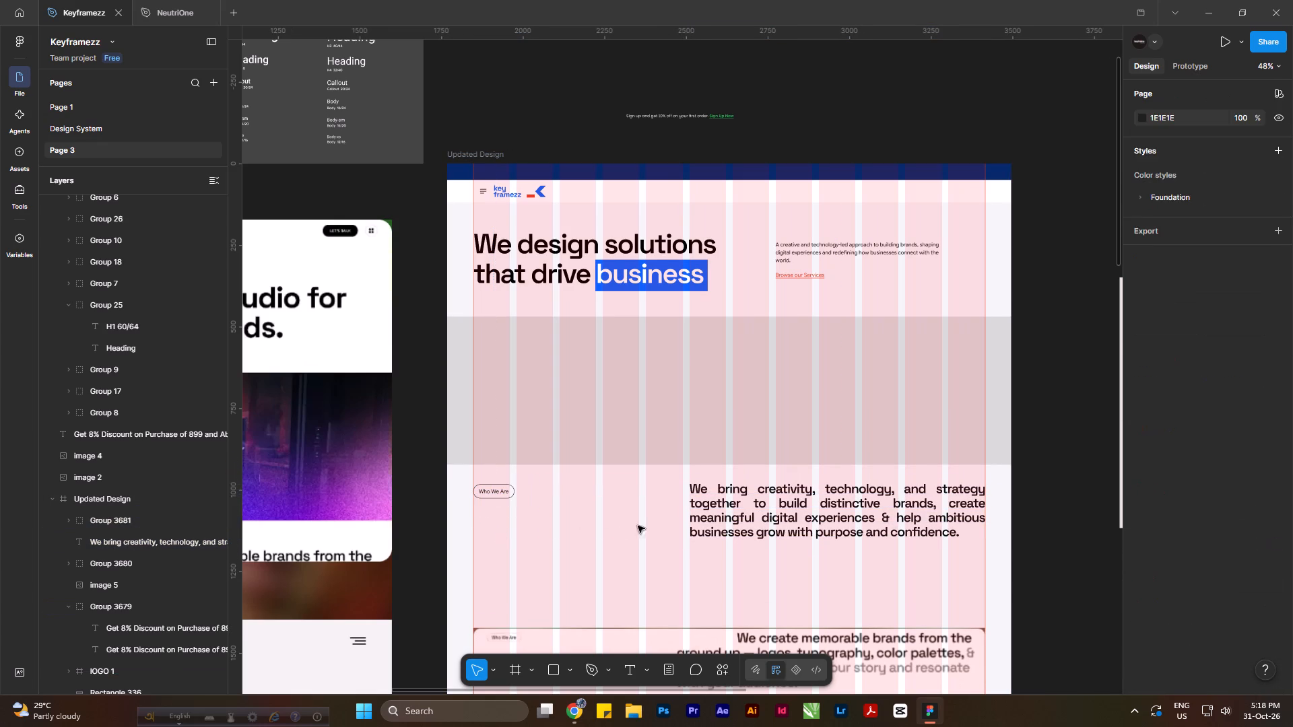
# Align the tops of the grouped "Who We Are" label and the intro paragraph.
pyautogui.click(692, 509)
pyautogui.keyDown('shift'); pyautogui.moveTo(513, 542); pyautogui.dragTo(501, 484); pyautogui.keyUp('shift')
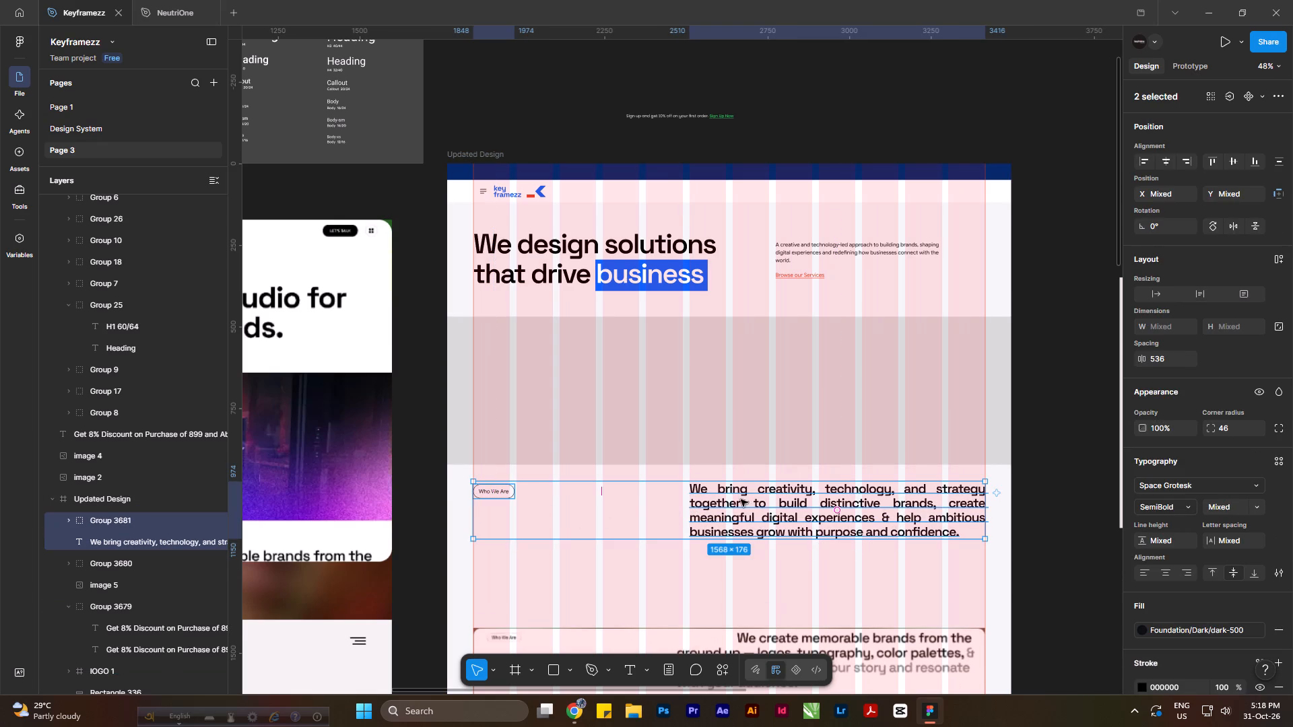
pyautogui.click(1213, 162)
pyautogui.click(1059, 441)
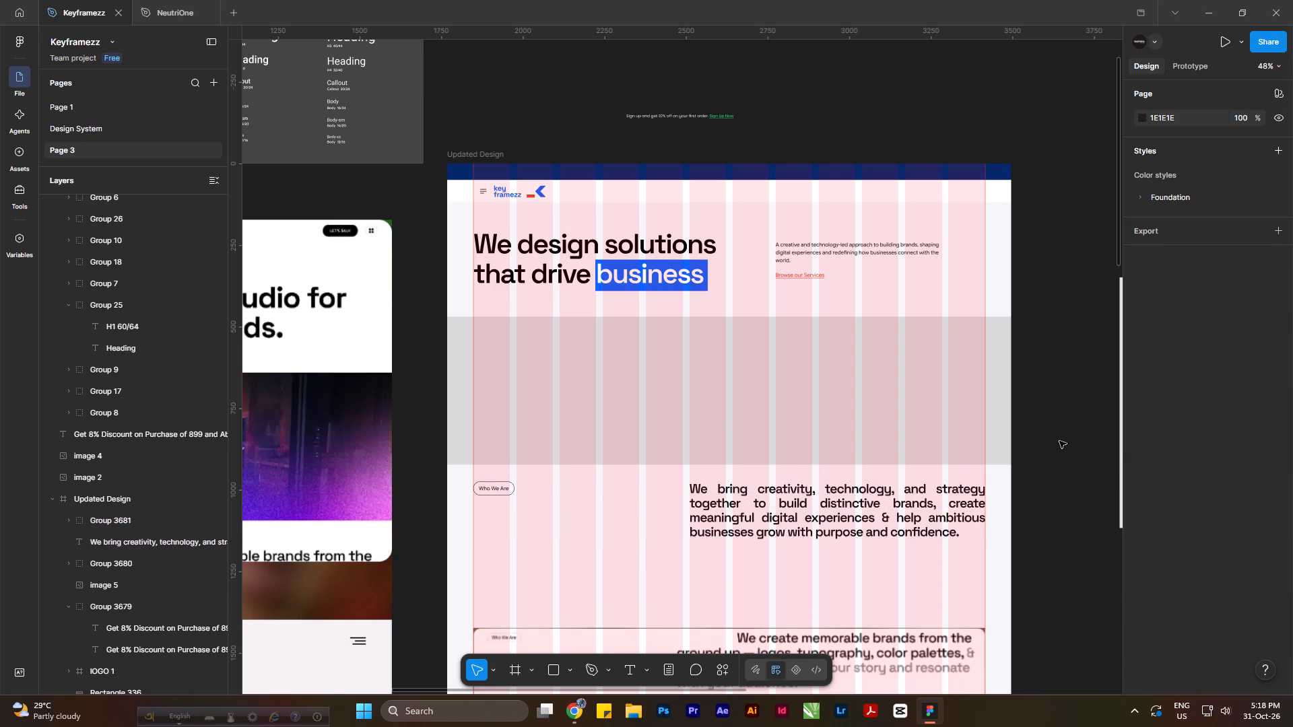
# Replace ", and" with "&" before "strategy" in the intro paragraph so it reads "technology & strategy".
pyautogui.keyDown('ctrl'); pyautogui.scroll(-3, 914, 301); pyautogui.keyUp('ctrl')
pyautogui.keyDown('ctrl'); pyautogui.scroll(7, 894, 489); pyautogui.keyUp('ctrl')
pyautogui.doubleClick(896, 359)
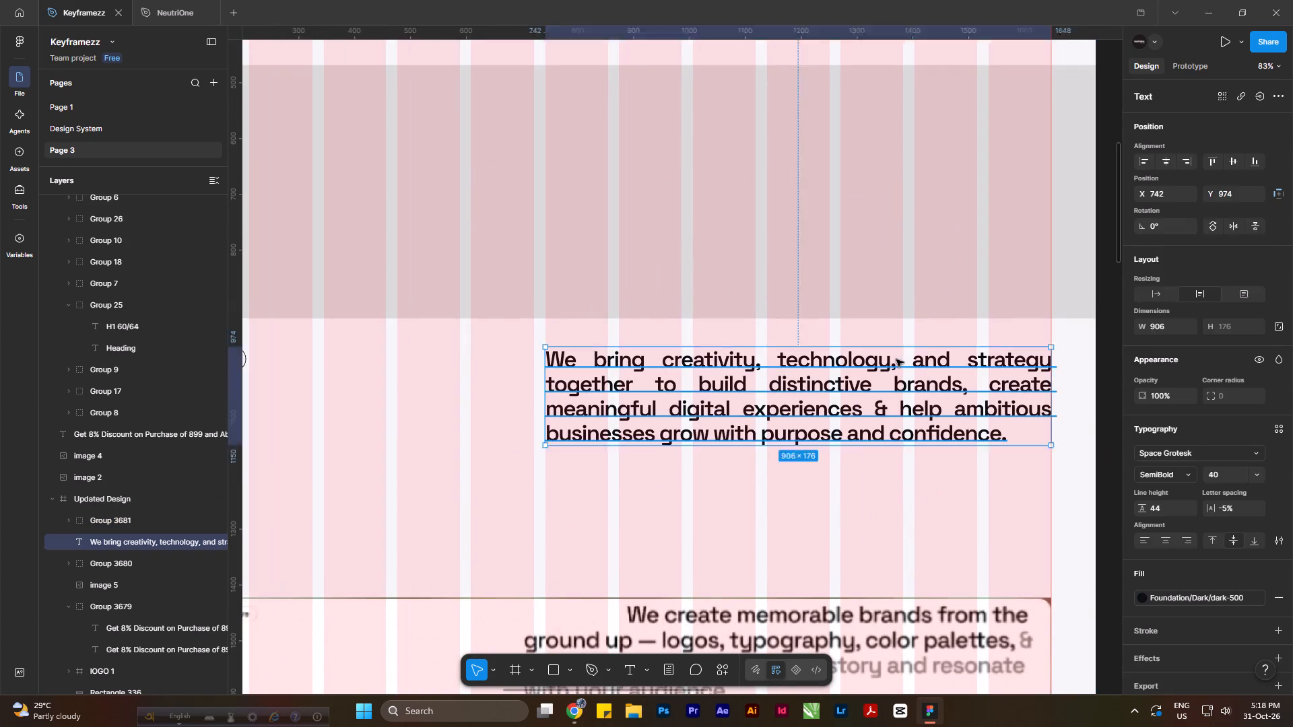
pyautogui.click(901, 370)
pyautogui.press('BackSpace')
pyautogui.press('Right')
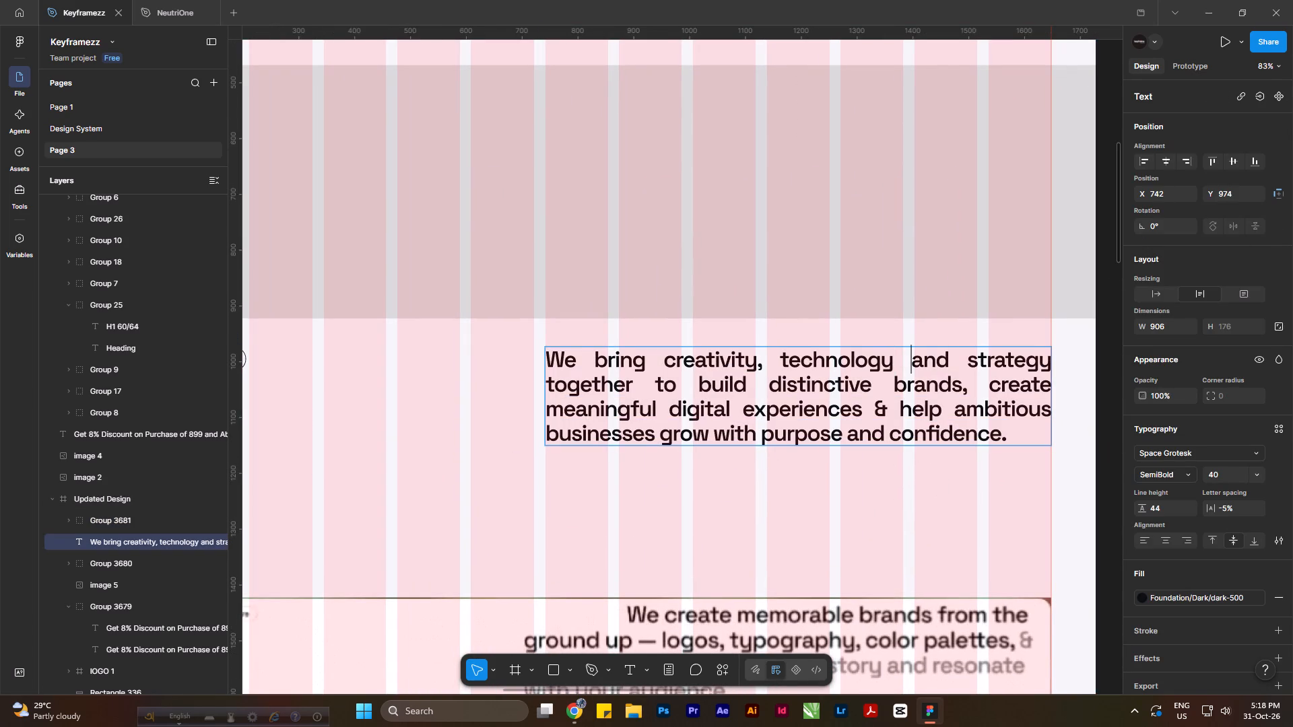
pyautogui.hotkey('ctrl', 'shift', 'Right')
pyautogui.hotkey('shift', '&')
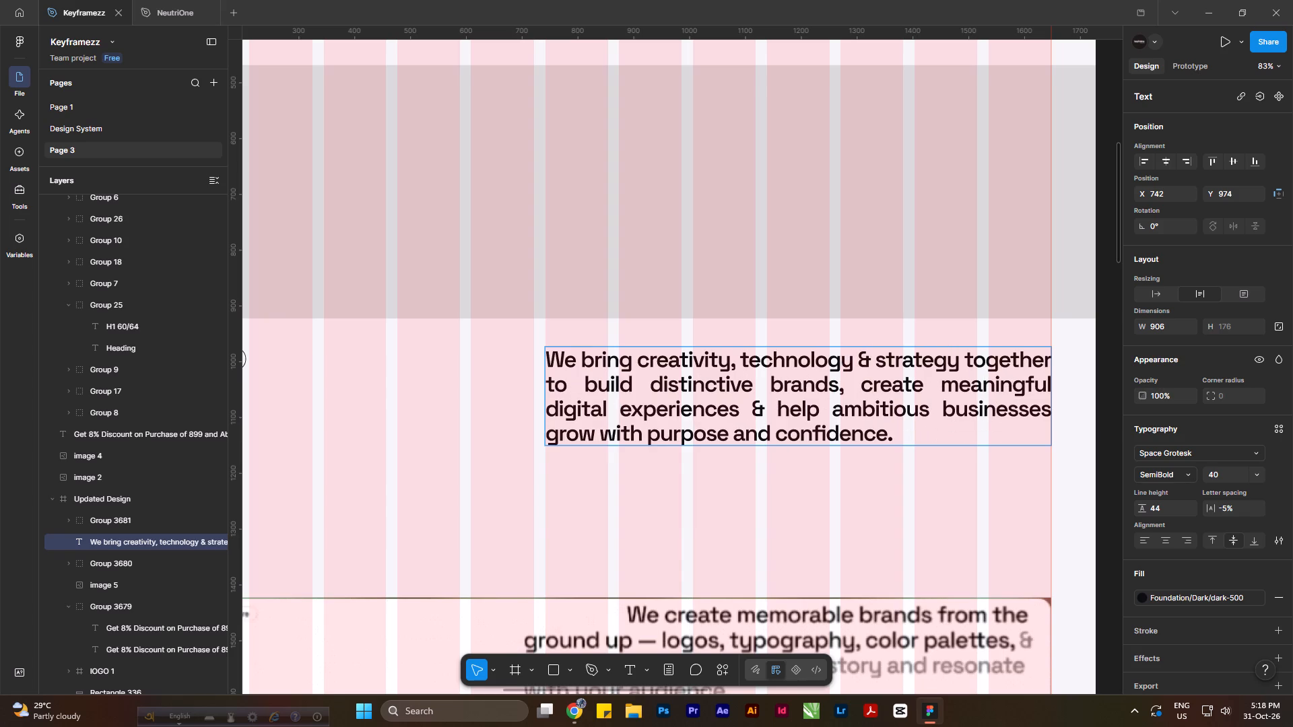
pyautogui.click(1086, 440)
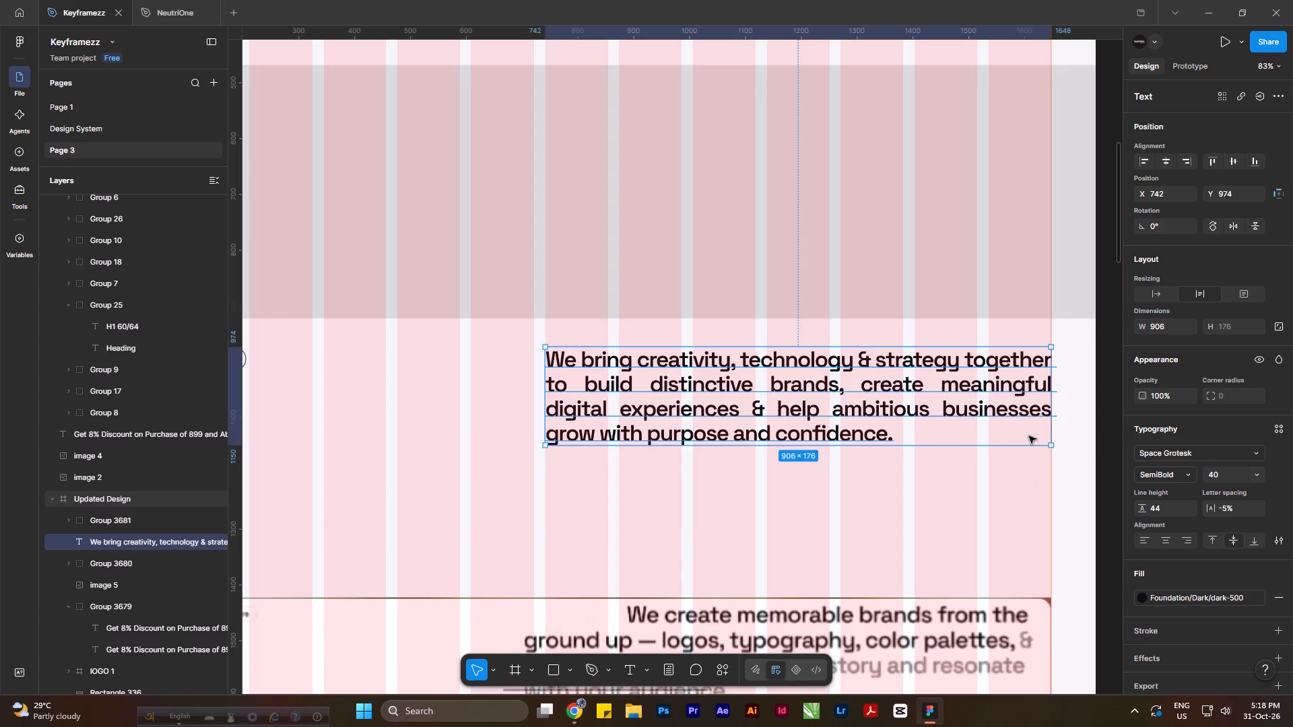
# Examine the justified intro paragraph's appearance in the page layout against the reference section below it.
pyautogui.click(816, 503)
pyautogui.keyDown('ctrl'); pyautogui.scroll(-4, 783, 371); pyautogui.keyUp('ctrl')
pyautogui.click(818, 429)
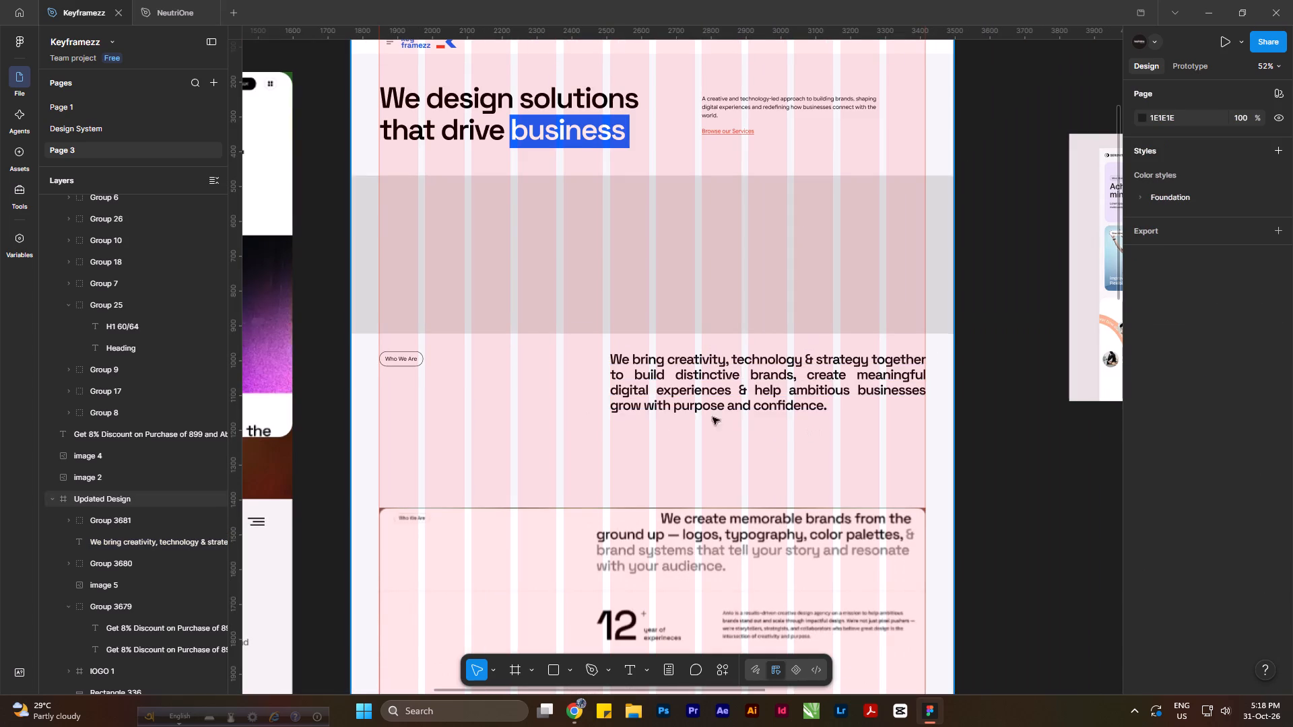
pyautogui.keyDown('ctrl'); pyautogui.scroll(4, 713, 402); pyautogui.keyUp('ctrl')
pyautogui.keyDown('ctrl'); pyautogui.scroll(-5, 831, 388); pyautogui.keyUp('ctrl')
pyautogui.click(830, 444)
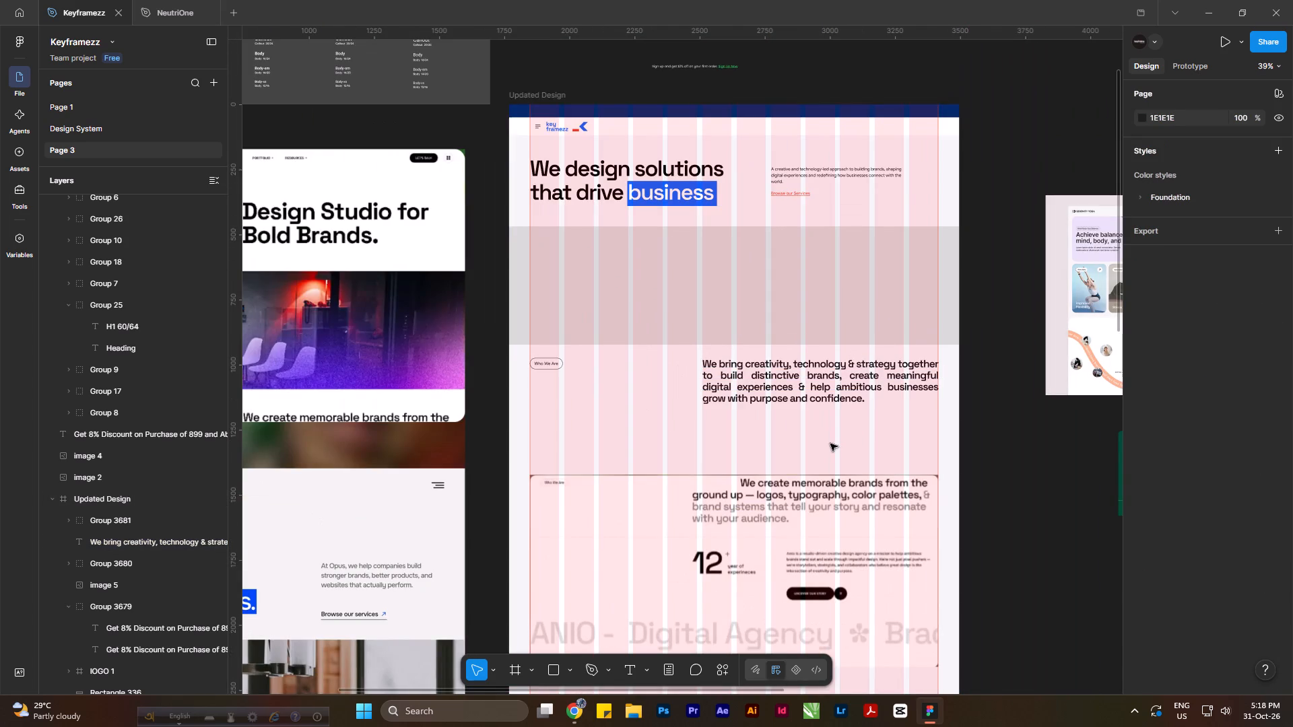
pyautogui.keyDown('ctrl'); pyautogui.scroll(5, 799, 465); pyautogui.keyUp('ctrl')
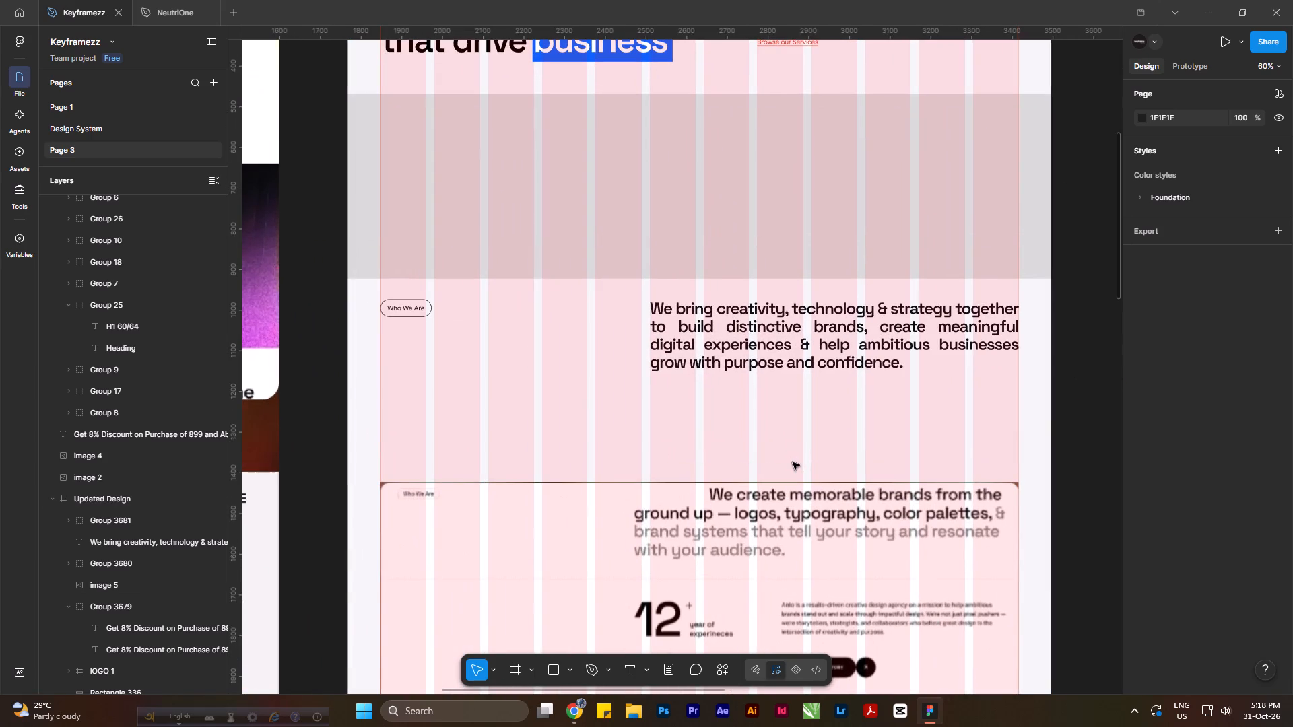
# Set the letter spacing of the whole intro paragraph to 0%.
pyautogui.doubleClick(716, 354)
pyautogui.click(665, 325)
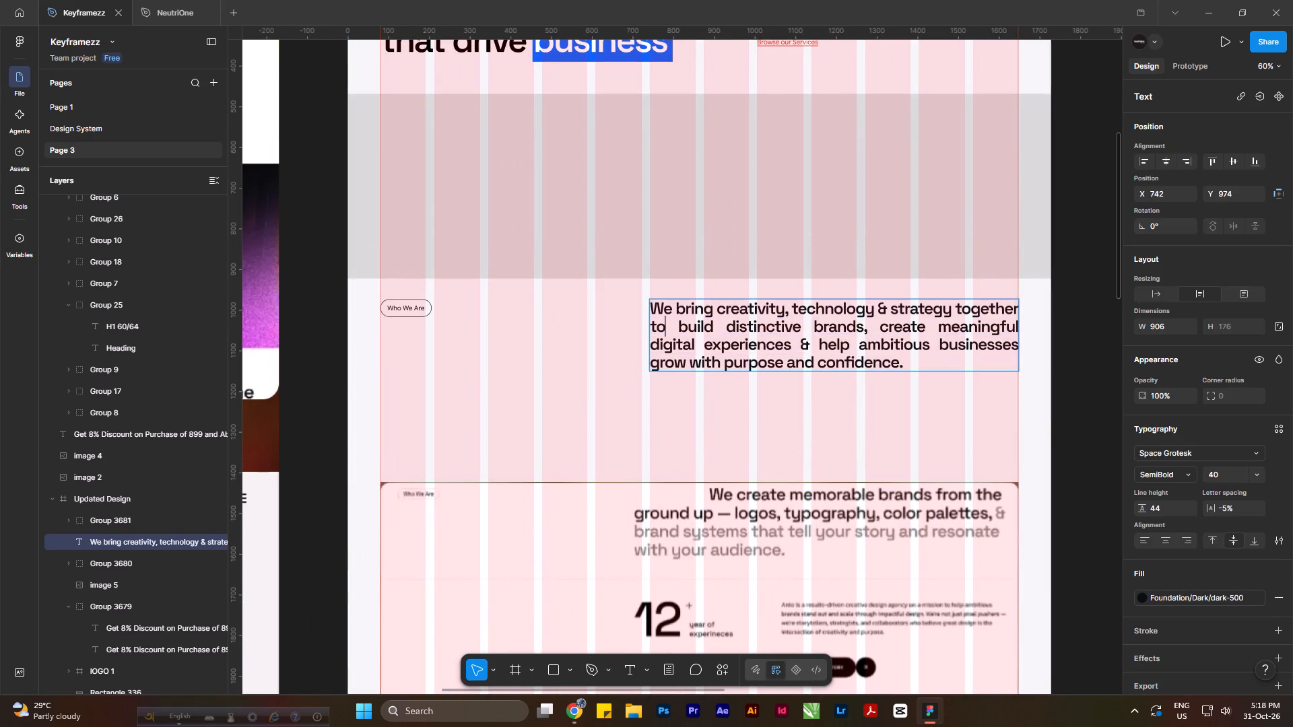
pyautogui.click(657, 317)
pyautogui.click(653, 312)
pyautogui.moveTo(651, 311); pyautogui.dragTo(960, 374)
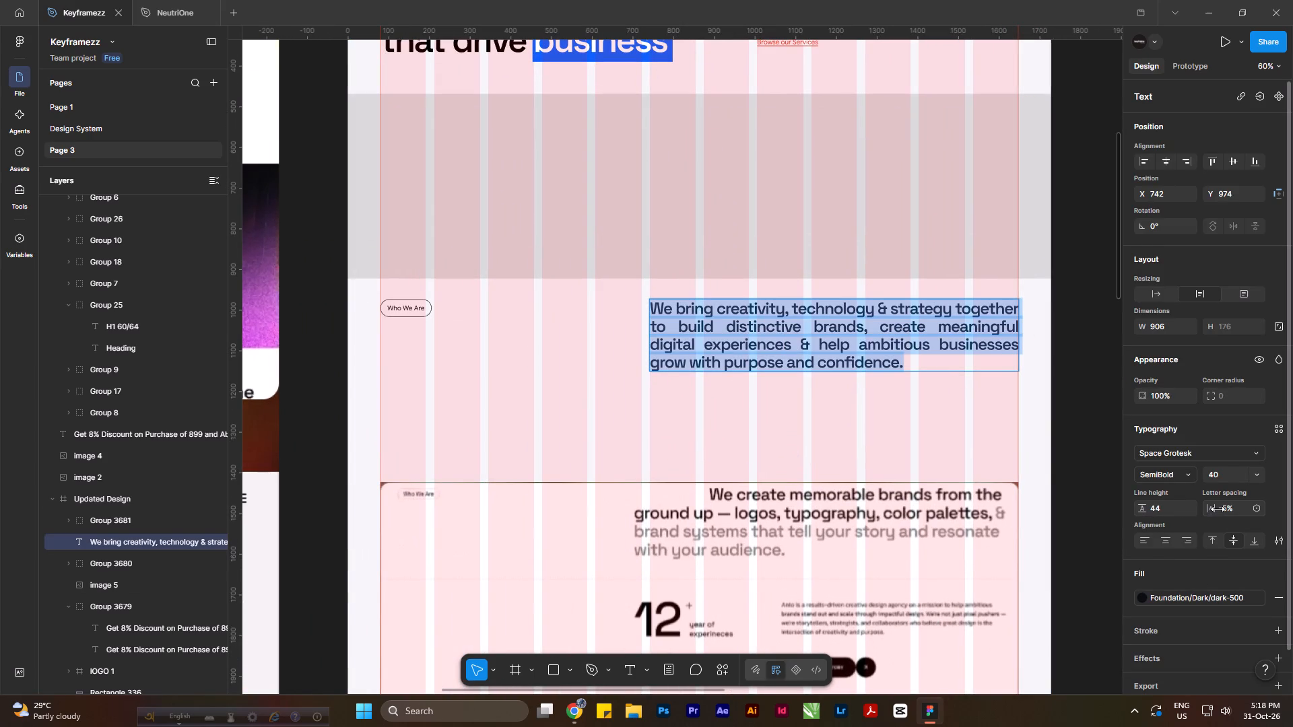
pyautogui.moveTo(1218, 509); pyautogui.dragTo(646, 359)
pyautogui.doubleClick(1236, 510)
pyautogui.press('0')
pyautogui.press('Return')
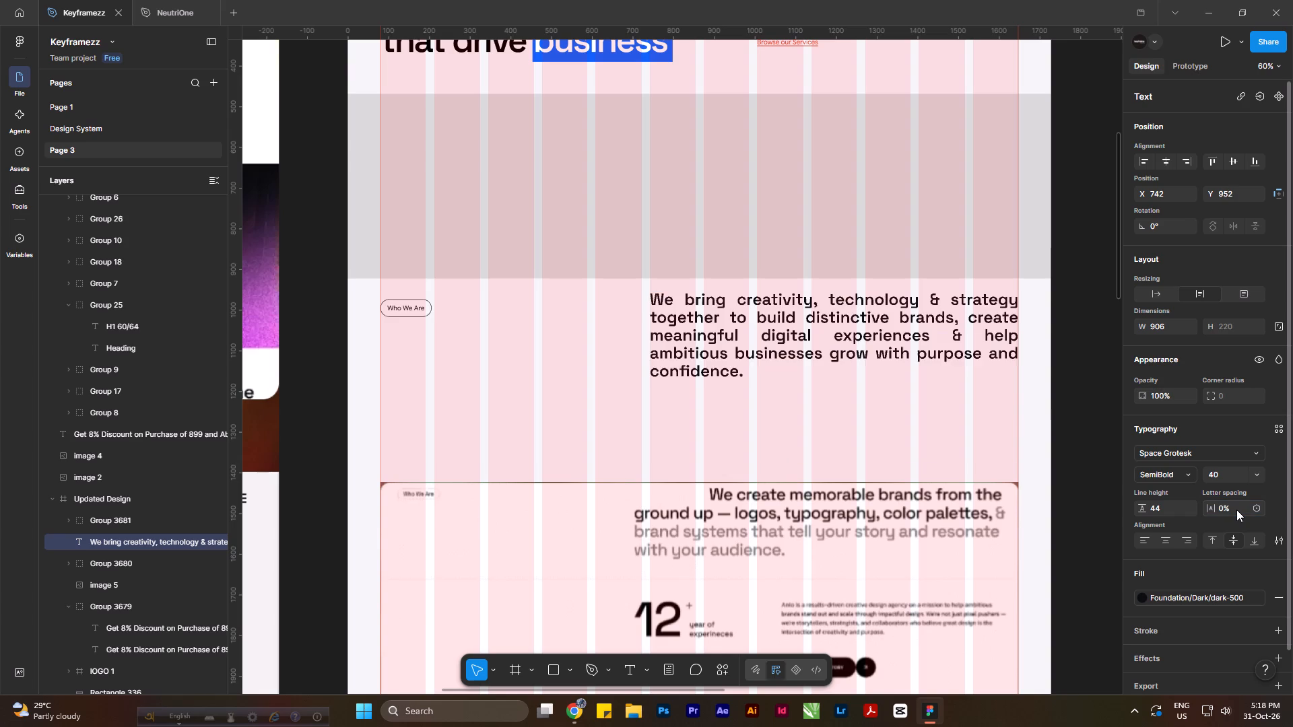
# Move the intro paragraph down beside the "Who We Are" label to Y 984.
pyautogui.click(892, 407)
pyautogui.moveTo(967, 336); pyautogui.dragTo(967, 345)
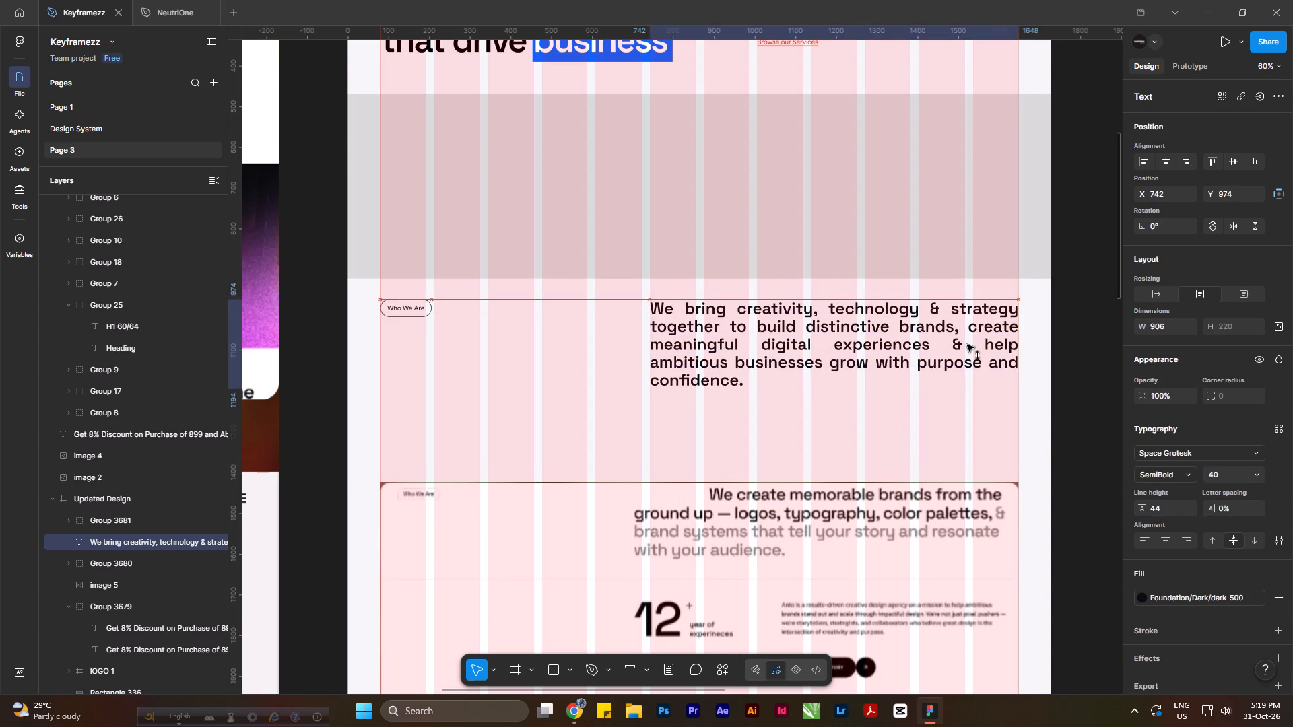
pyautogui.moveTo(967, 345); pyautogui.dragTo(968, 349)
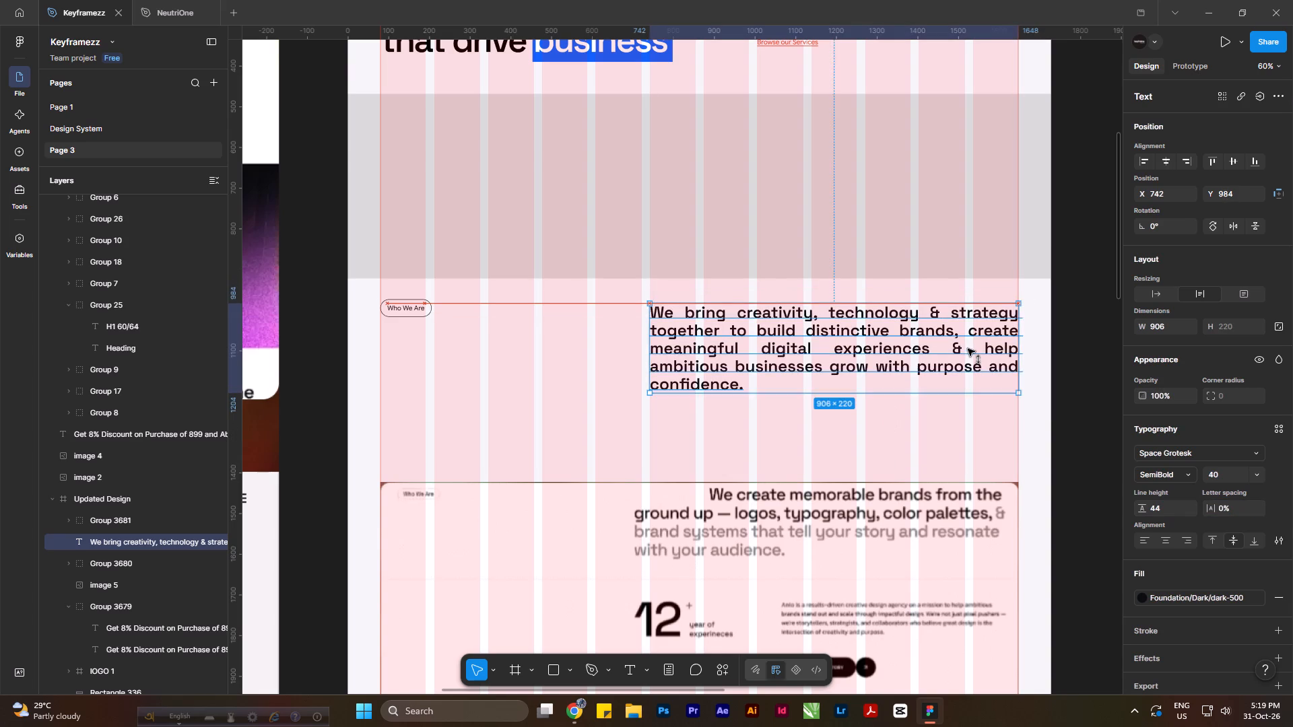
# Nudge the intro paragraph up to Y 974 so its top lines up with the "Who We Are" label.
pyautogui.moveTo(968, 349); pyautogui.dragTo(968, 345)
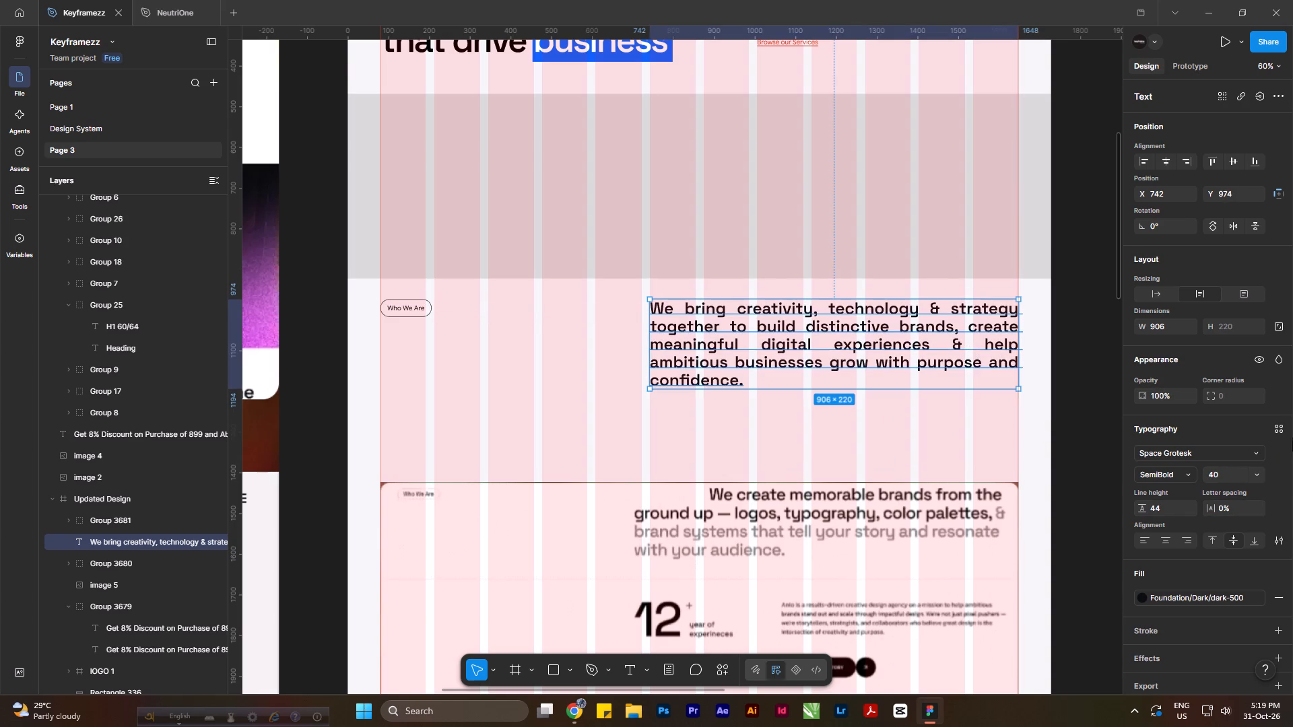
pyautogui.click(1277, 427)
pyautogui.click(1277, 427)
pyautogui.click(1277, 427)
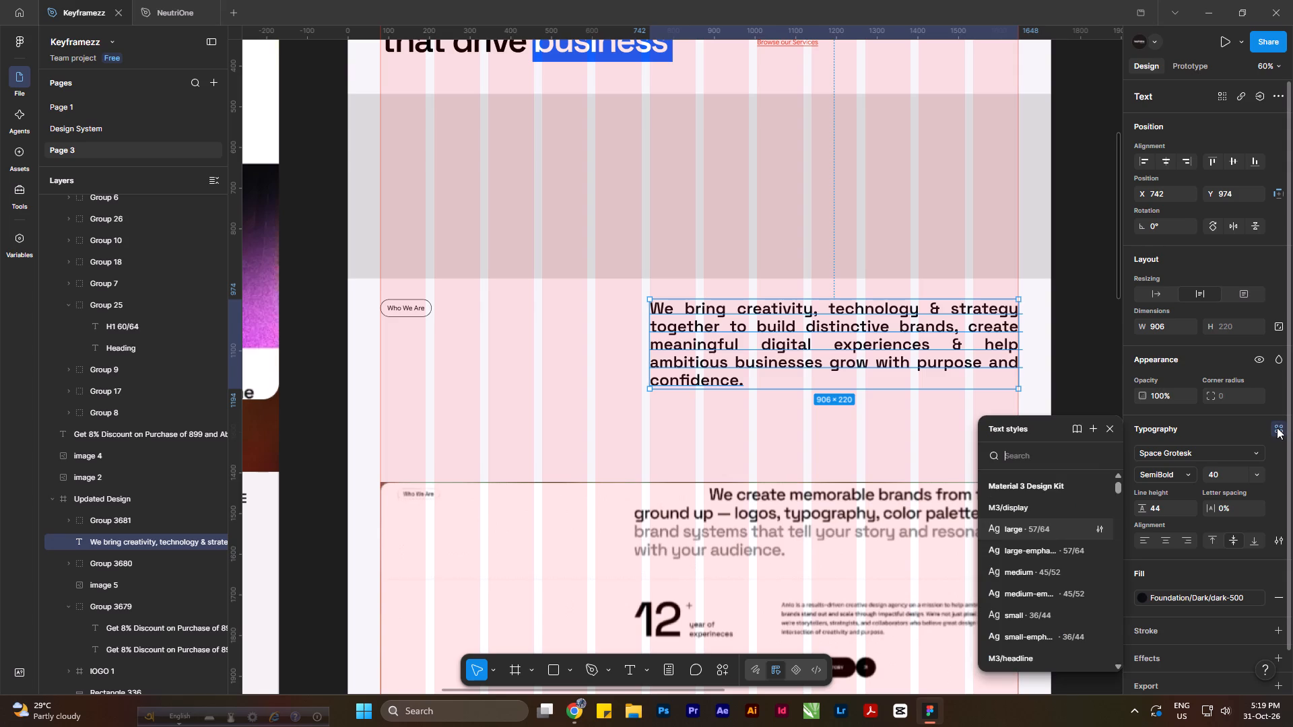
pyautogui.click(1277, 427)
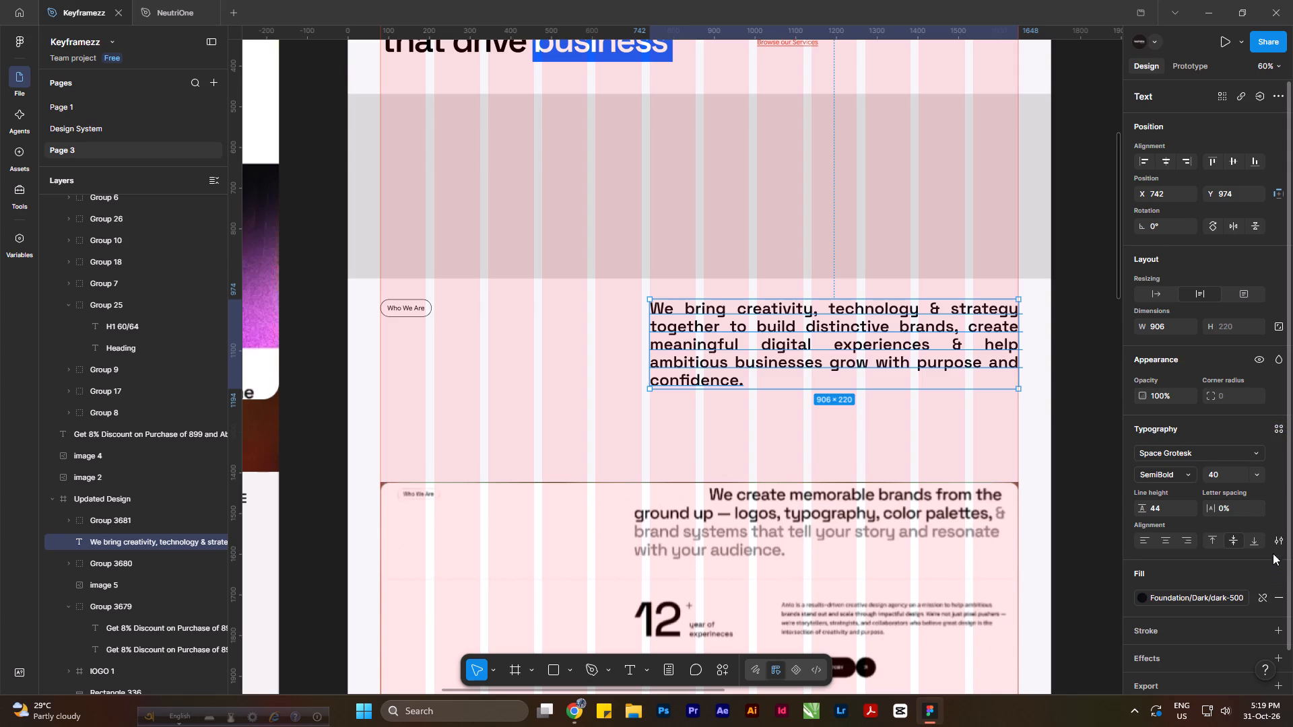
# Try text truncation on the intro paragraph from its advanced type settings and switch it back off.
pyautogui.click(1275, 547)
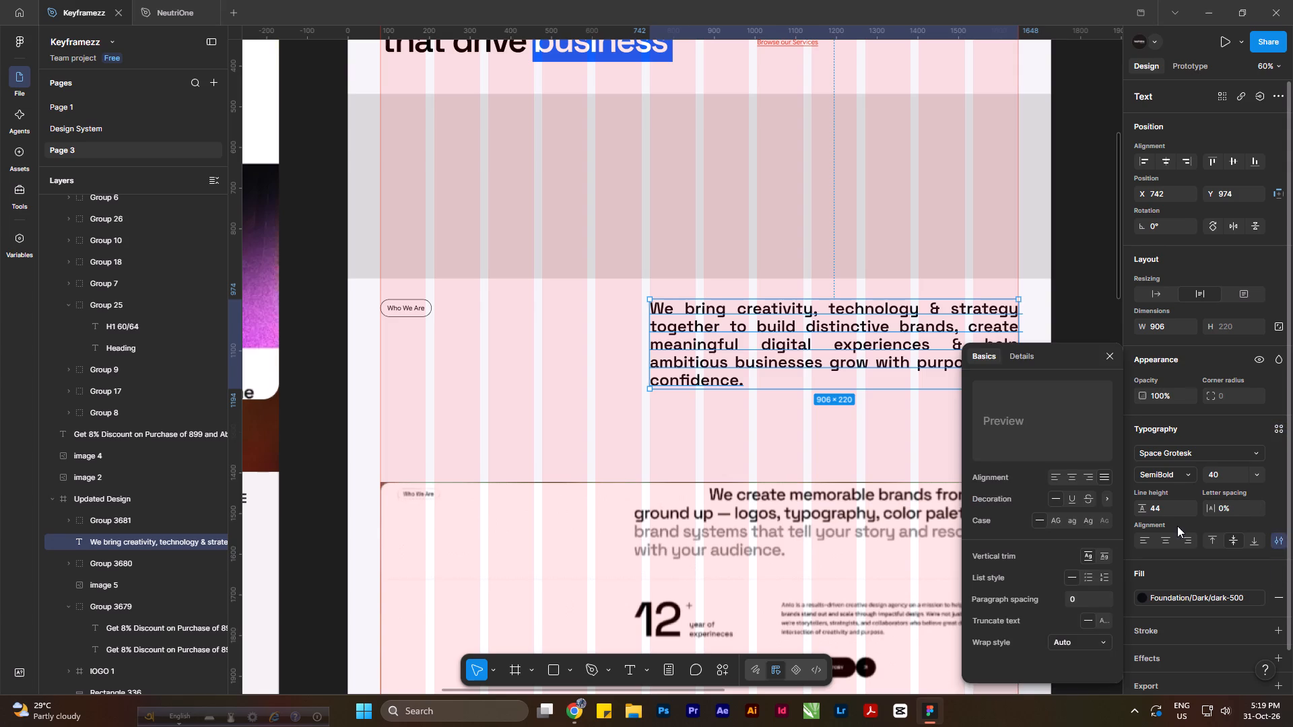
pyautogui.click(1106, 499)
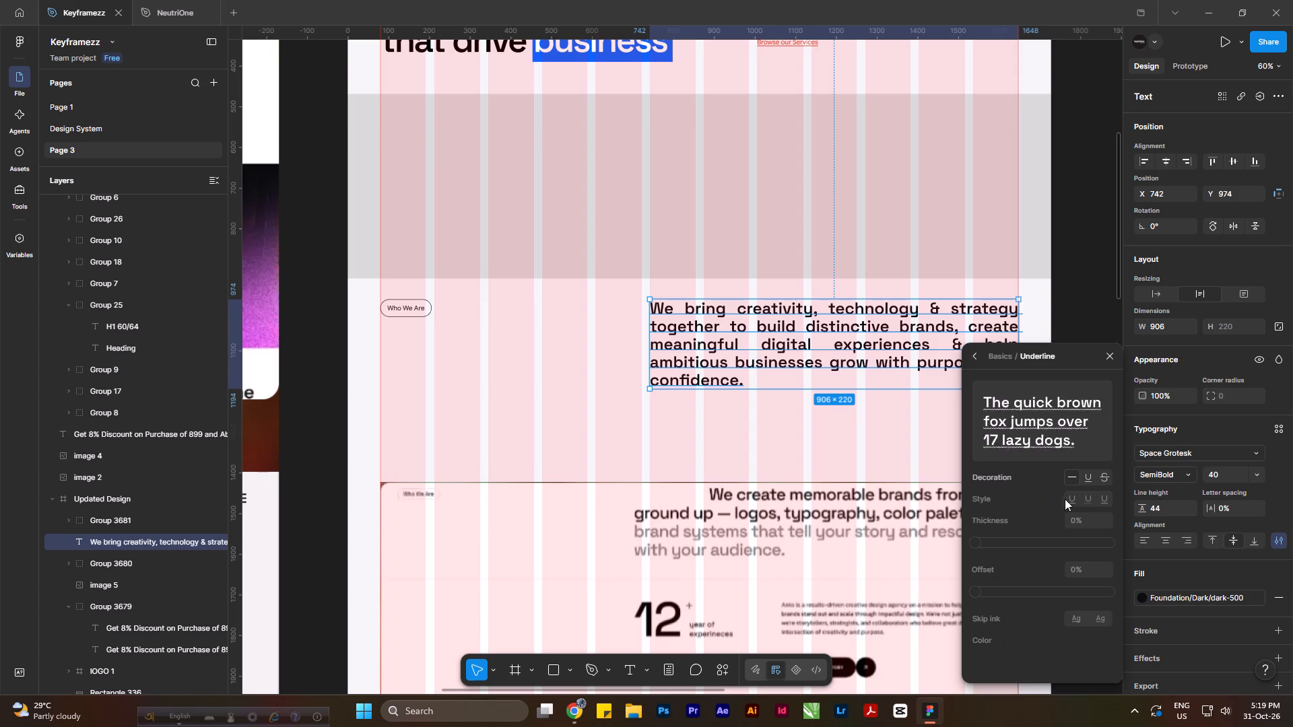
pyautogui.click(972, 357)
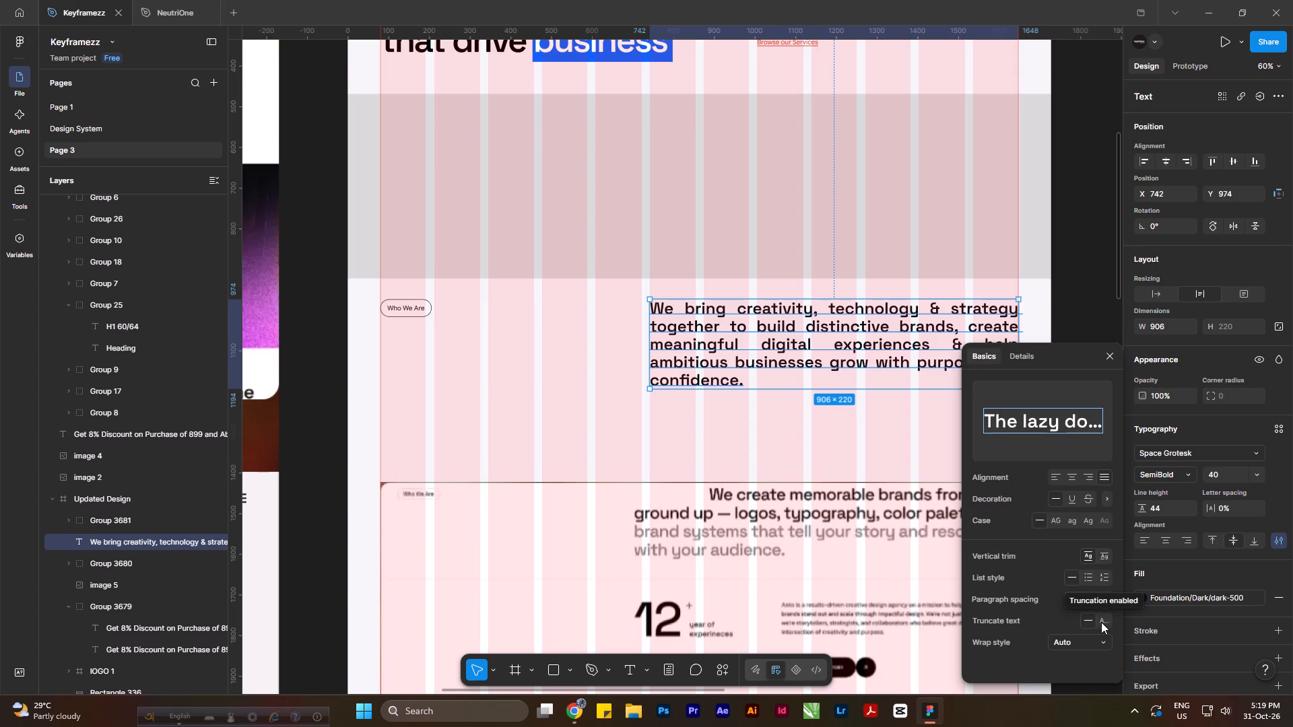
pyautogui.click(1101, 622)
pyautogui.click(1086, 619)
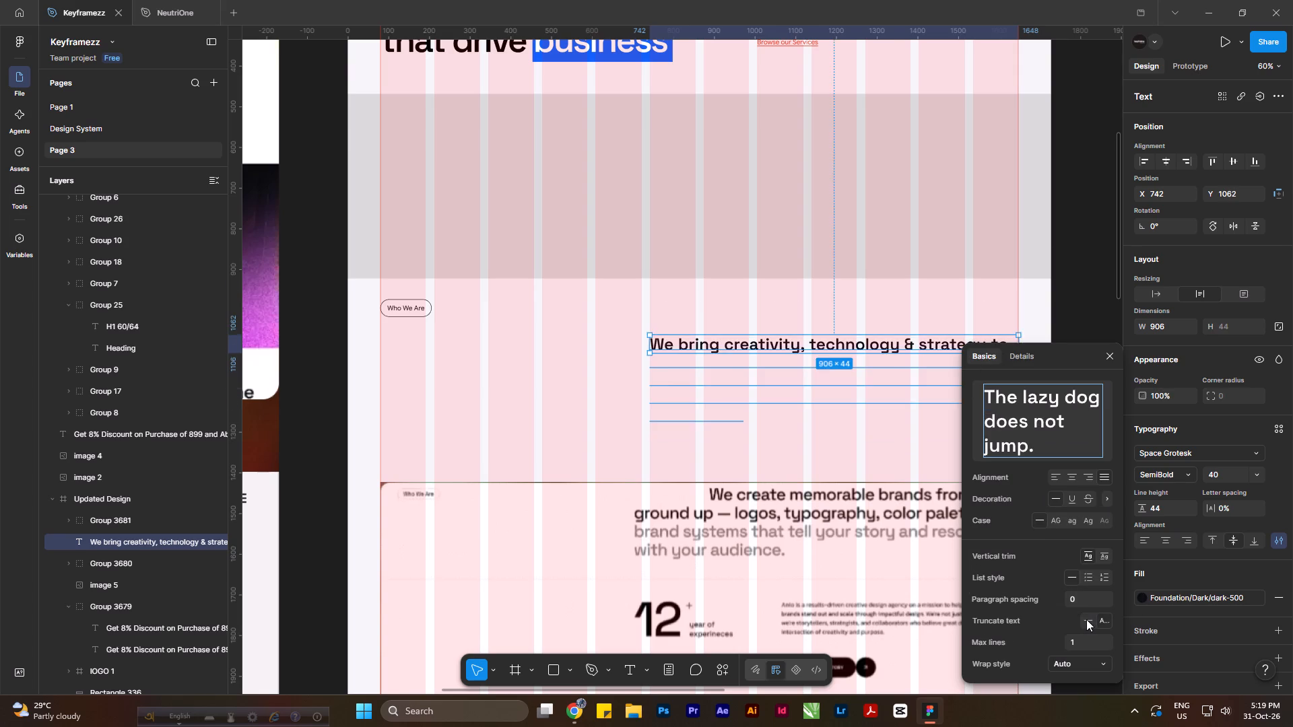
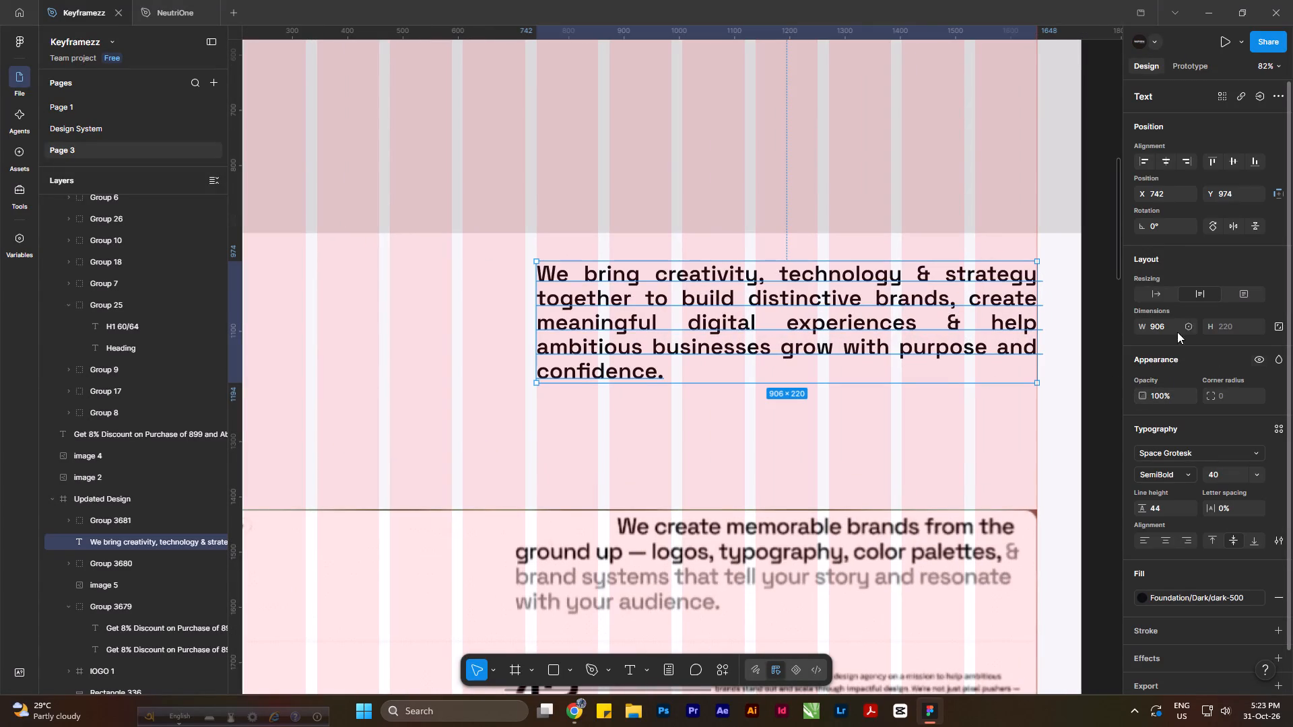
pyautogui.click(1274, 95)
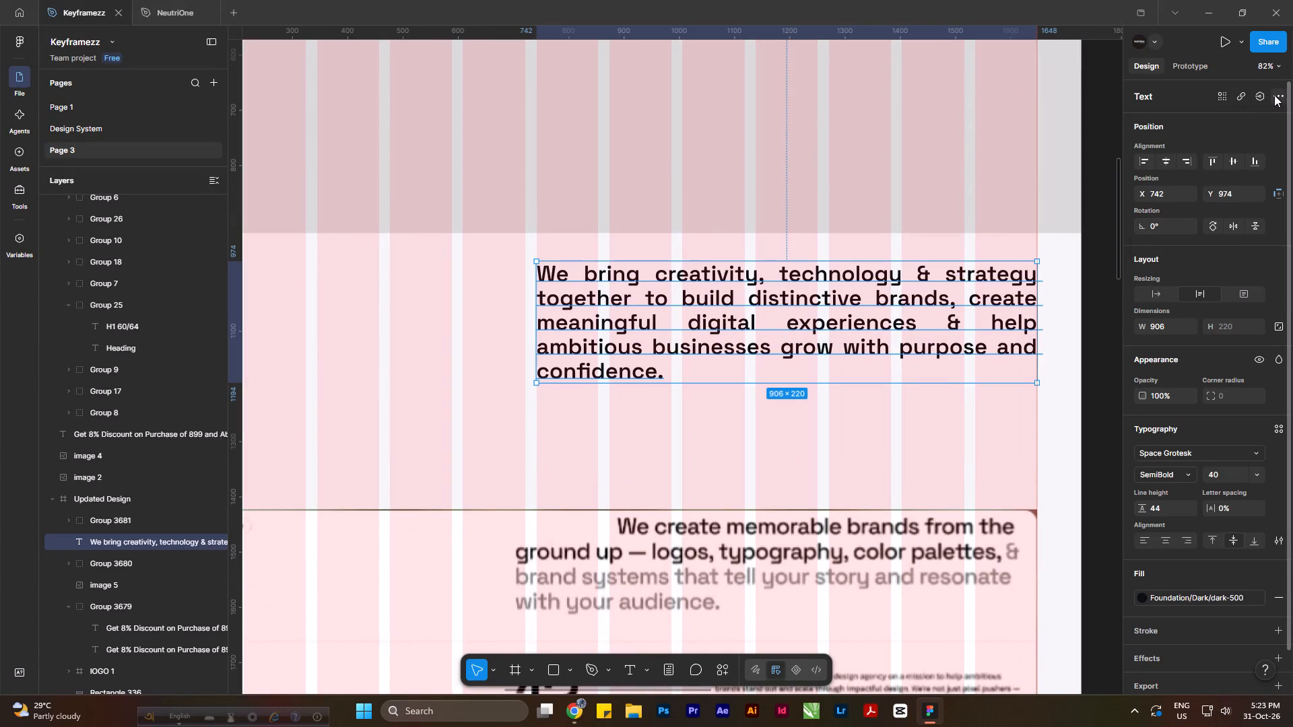
pyautogui.click(1275, 95)
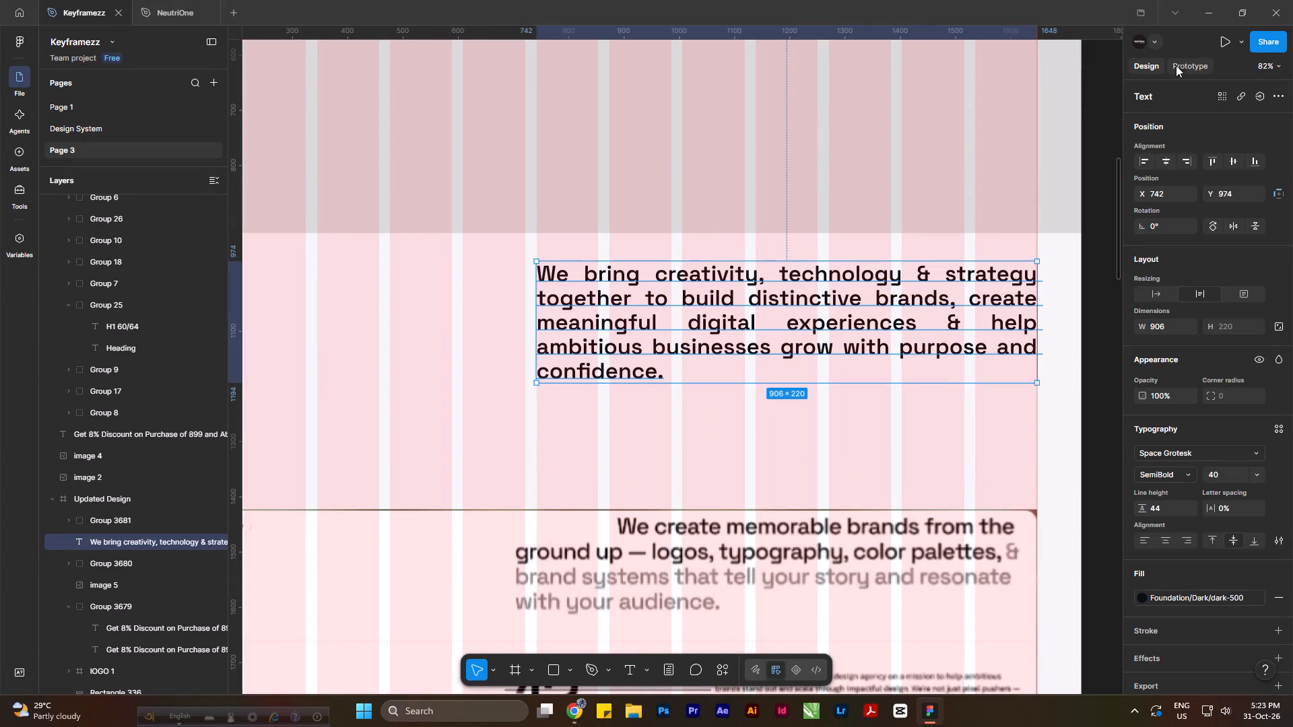
pyautogui.click(1149, 41)
pyautogui.click(1159, 38)
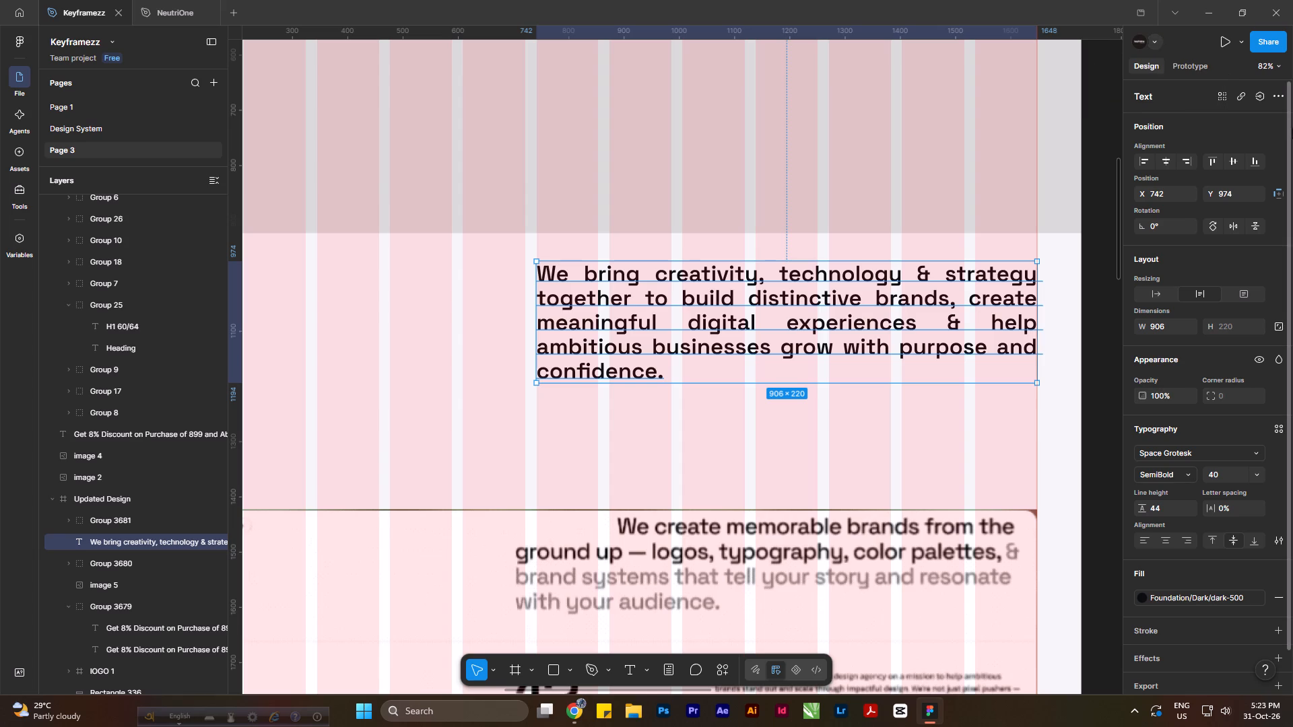
pyautogui.click(1280, 547)
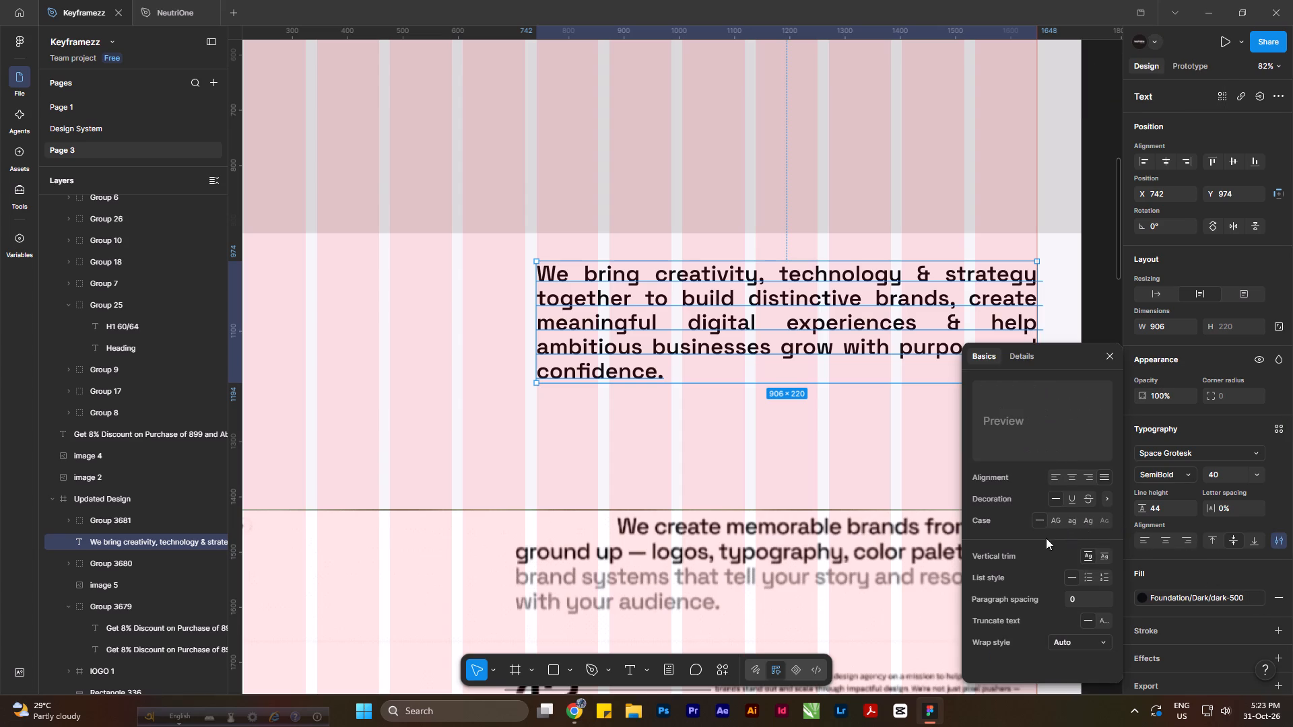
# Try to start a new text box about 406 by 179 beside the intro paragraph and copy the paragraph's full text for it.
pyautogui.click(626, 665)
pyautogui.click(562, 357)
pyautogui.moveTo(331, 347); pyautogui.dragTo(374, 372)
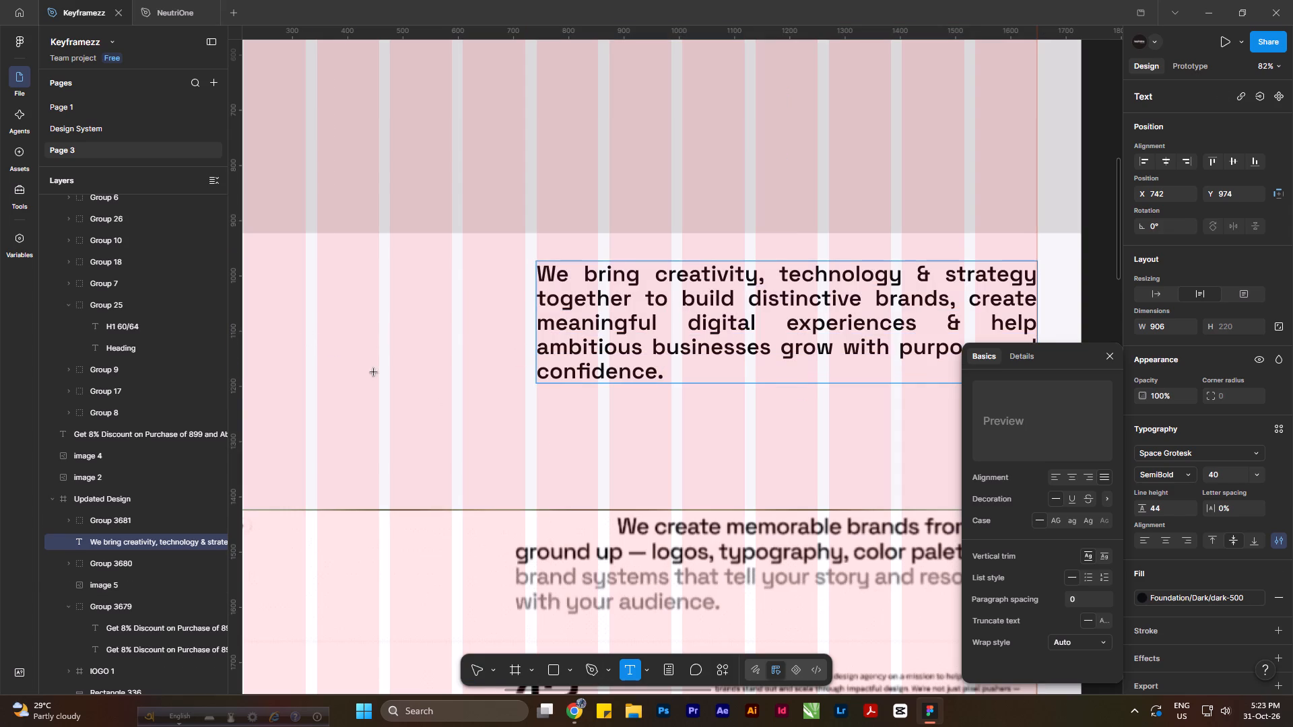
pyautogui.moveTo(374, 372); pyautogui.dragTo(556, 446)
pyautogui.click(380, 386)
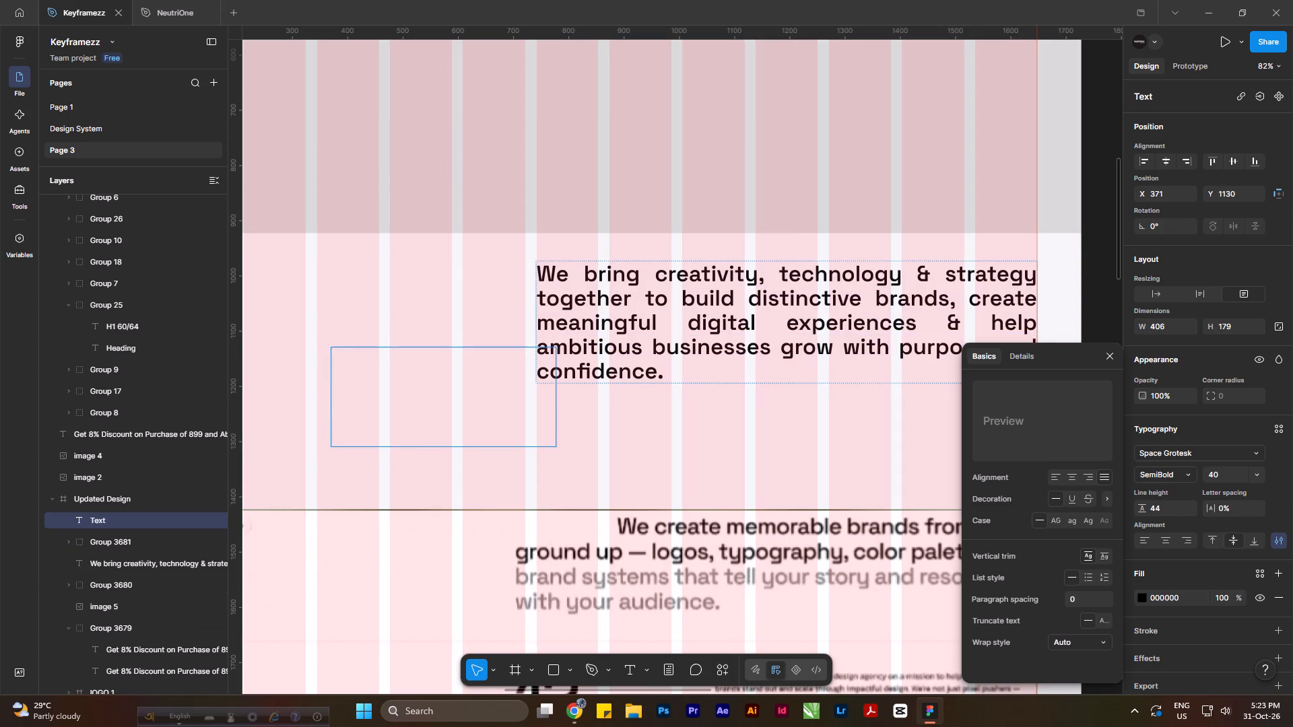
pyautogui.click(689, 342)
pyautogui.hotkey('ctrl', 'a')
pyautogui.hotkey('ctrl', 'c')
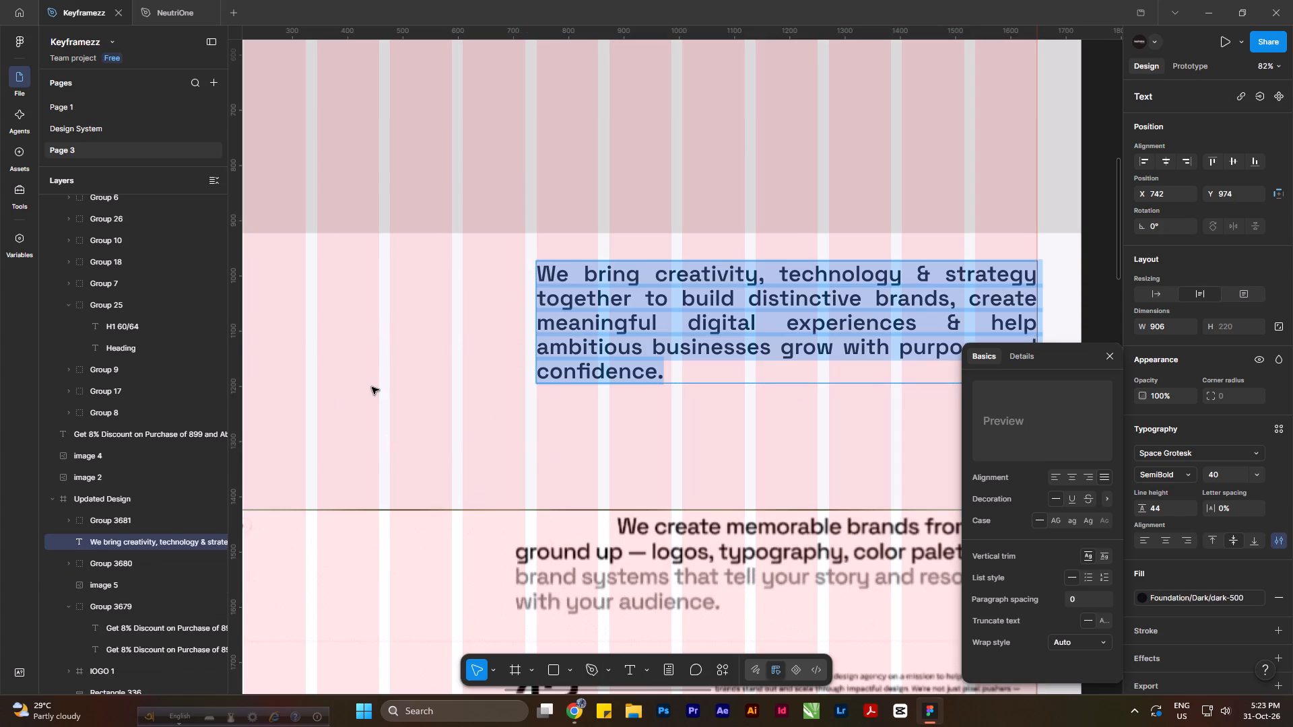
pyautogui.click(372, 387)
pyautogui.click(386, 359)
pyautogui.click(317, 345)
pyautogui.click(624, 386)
# Select all of the intro paragraph's text for editing and open its advanced type settings.
pyautogui.doubleClick(623, 373)
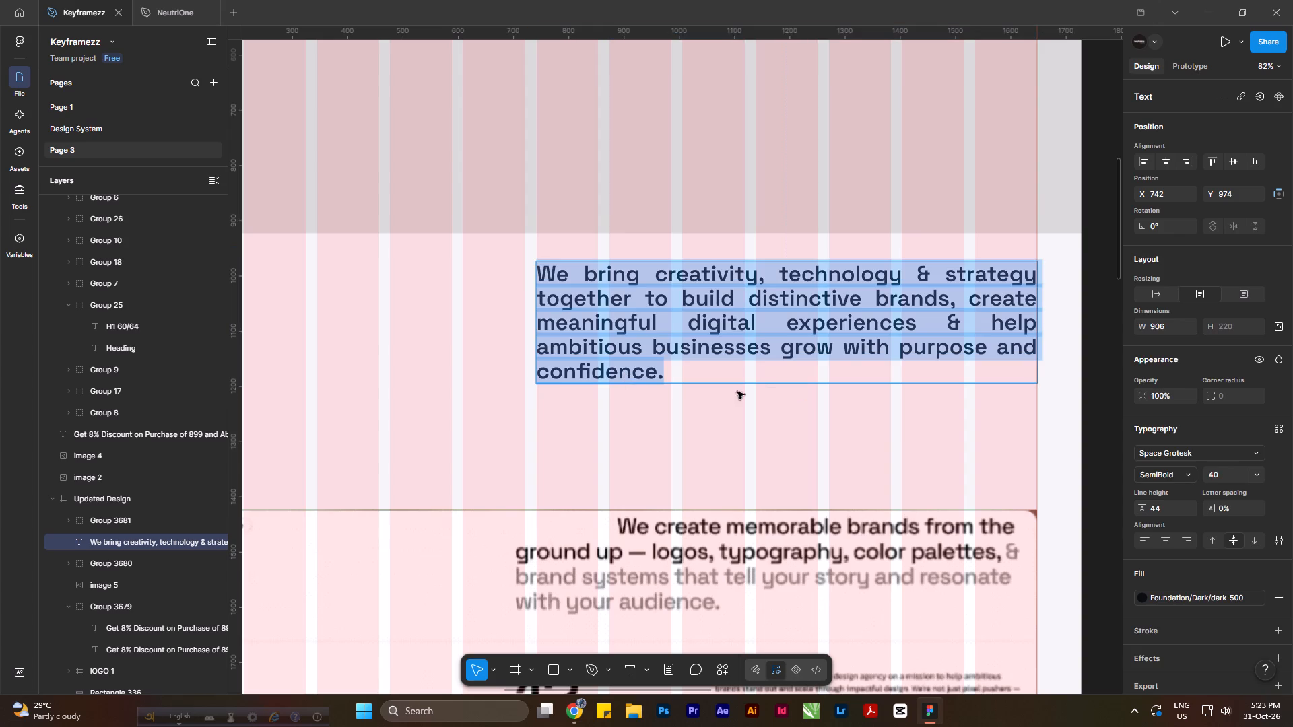
pyautogui.scroll(-2, 1234, 588)
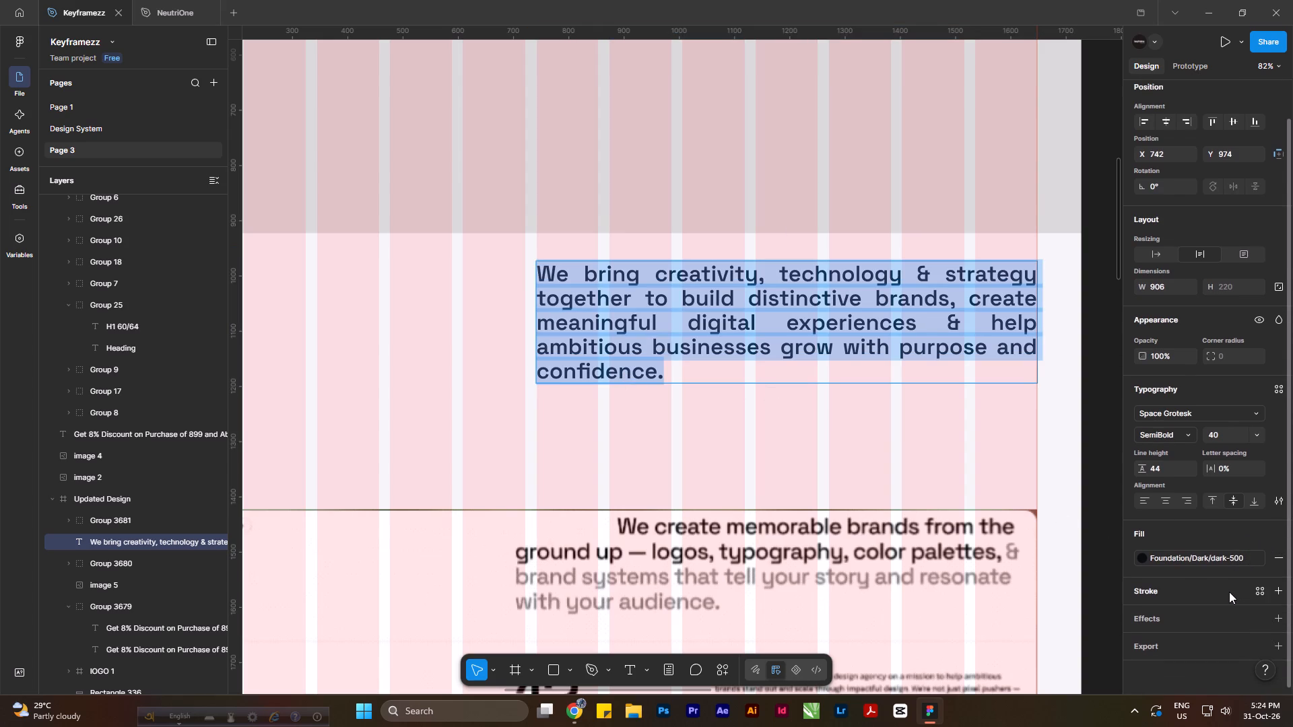
pyautogui.click(1276, 497)
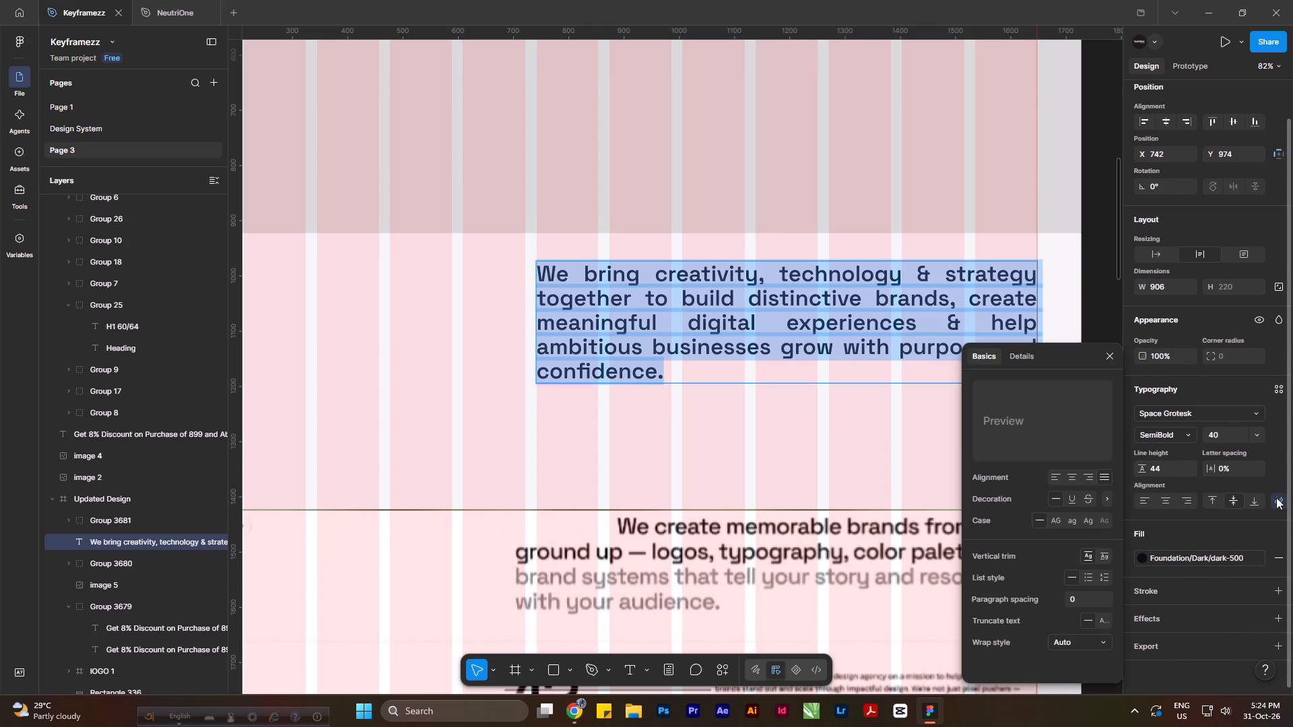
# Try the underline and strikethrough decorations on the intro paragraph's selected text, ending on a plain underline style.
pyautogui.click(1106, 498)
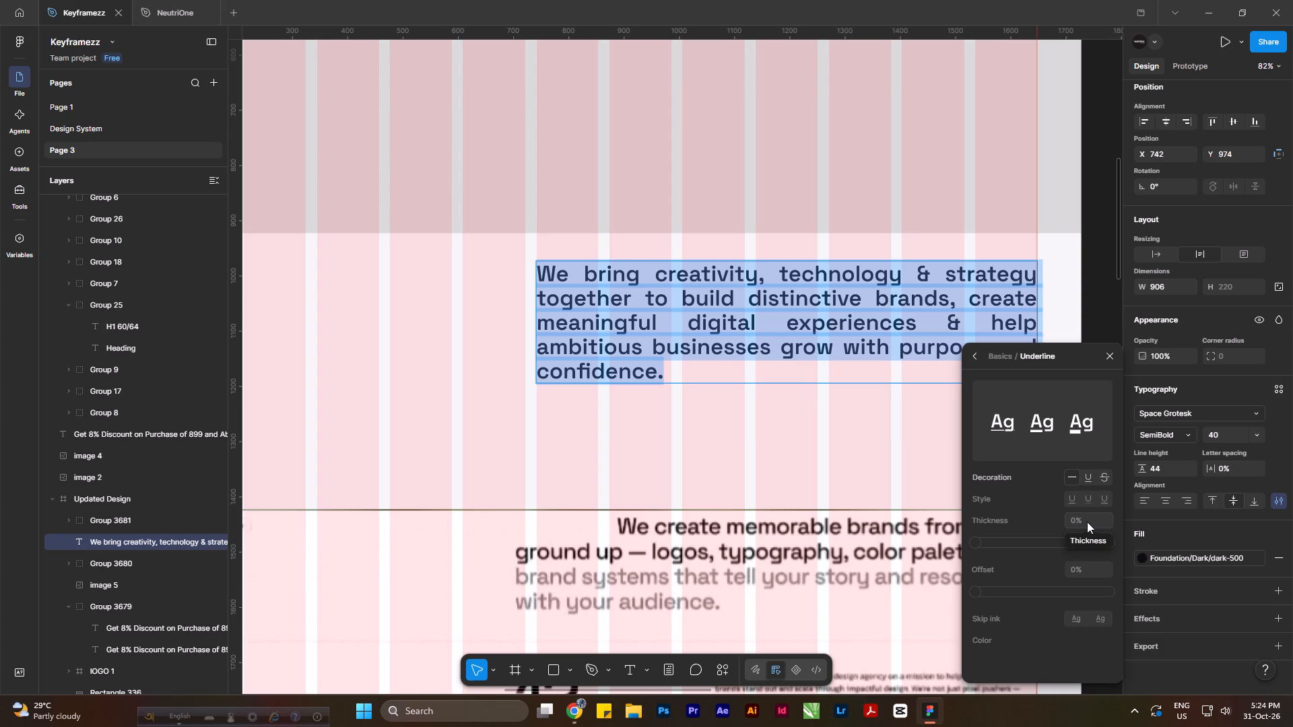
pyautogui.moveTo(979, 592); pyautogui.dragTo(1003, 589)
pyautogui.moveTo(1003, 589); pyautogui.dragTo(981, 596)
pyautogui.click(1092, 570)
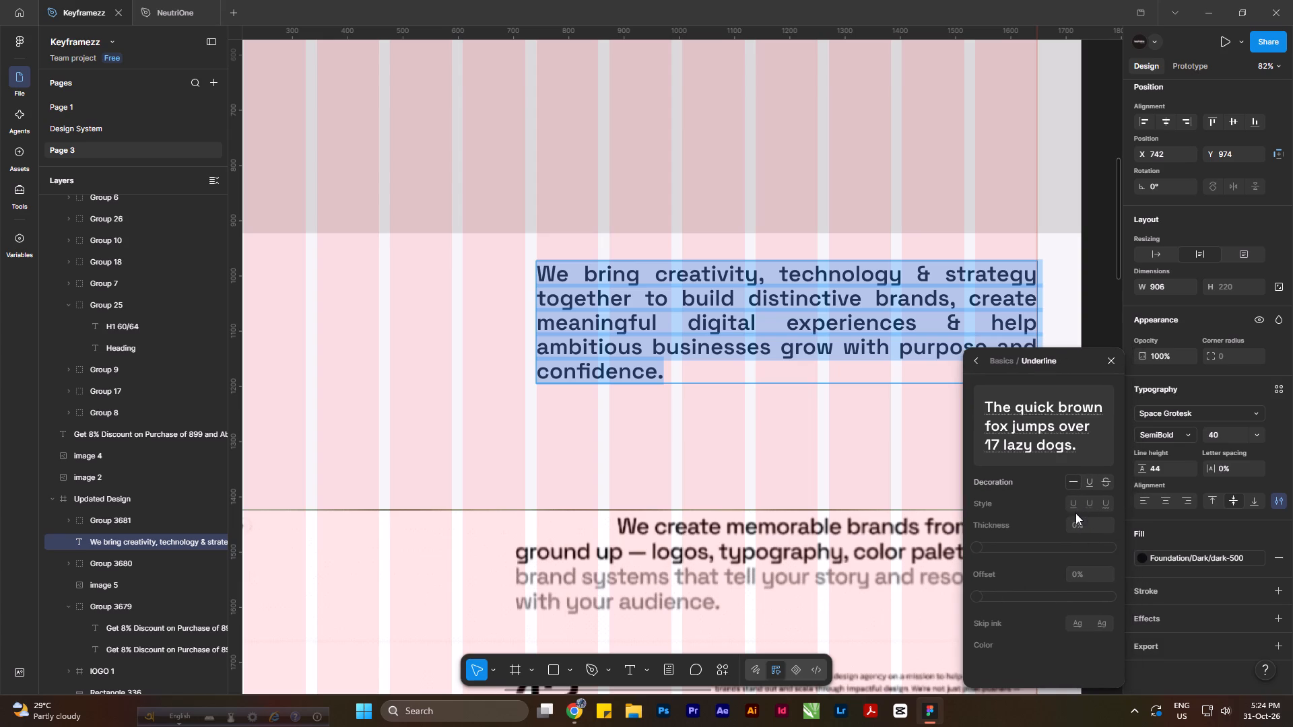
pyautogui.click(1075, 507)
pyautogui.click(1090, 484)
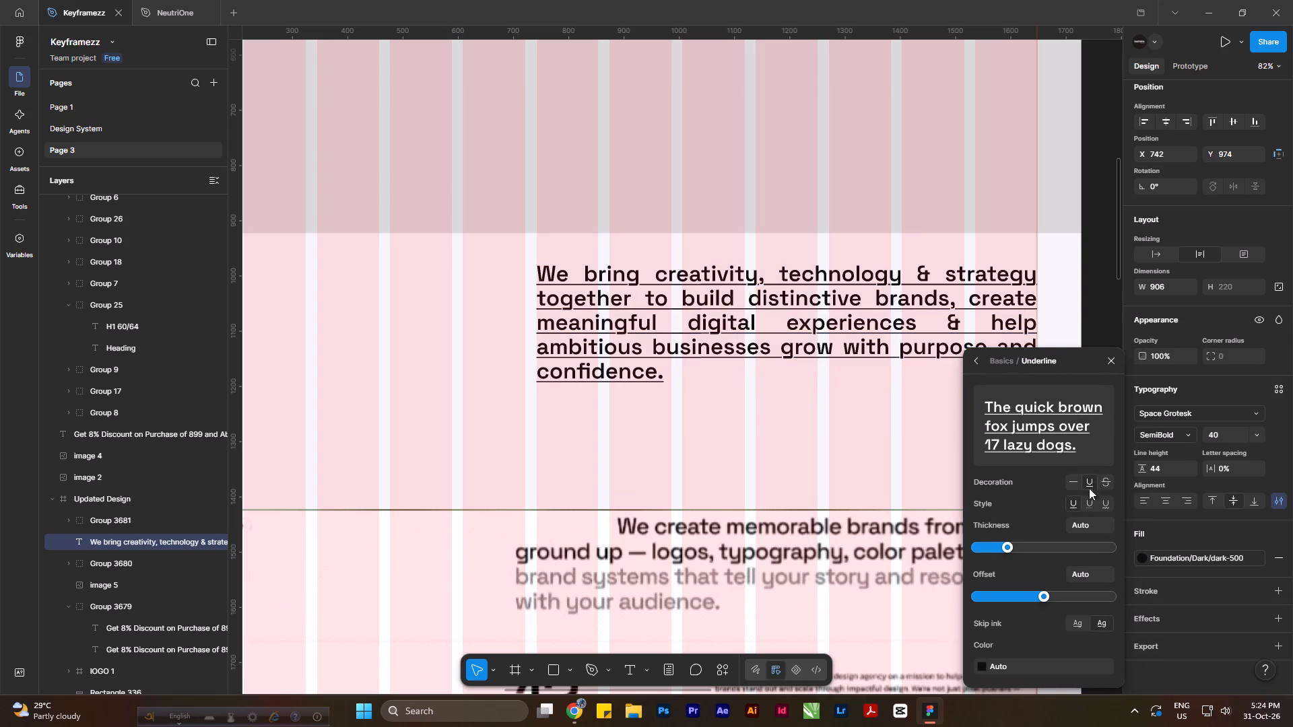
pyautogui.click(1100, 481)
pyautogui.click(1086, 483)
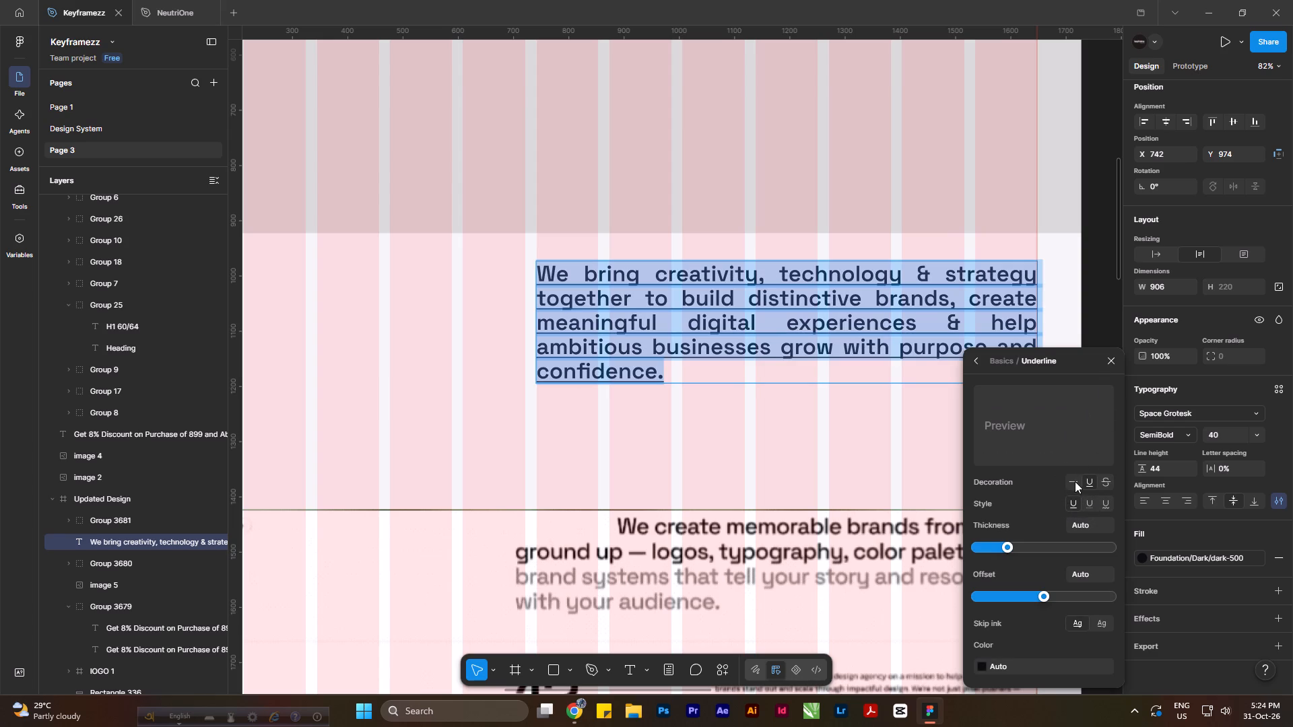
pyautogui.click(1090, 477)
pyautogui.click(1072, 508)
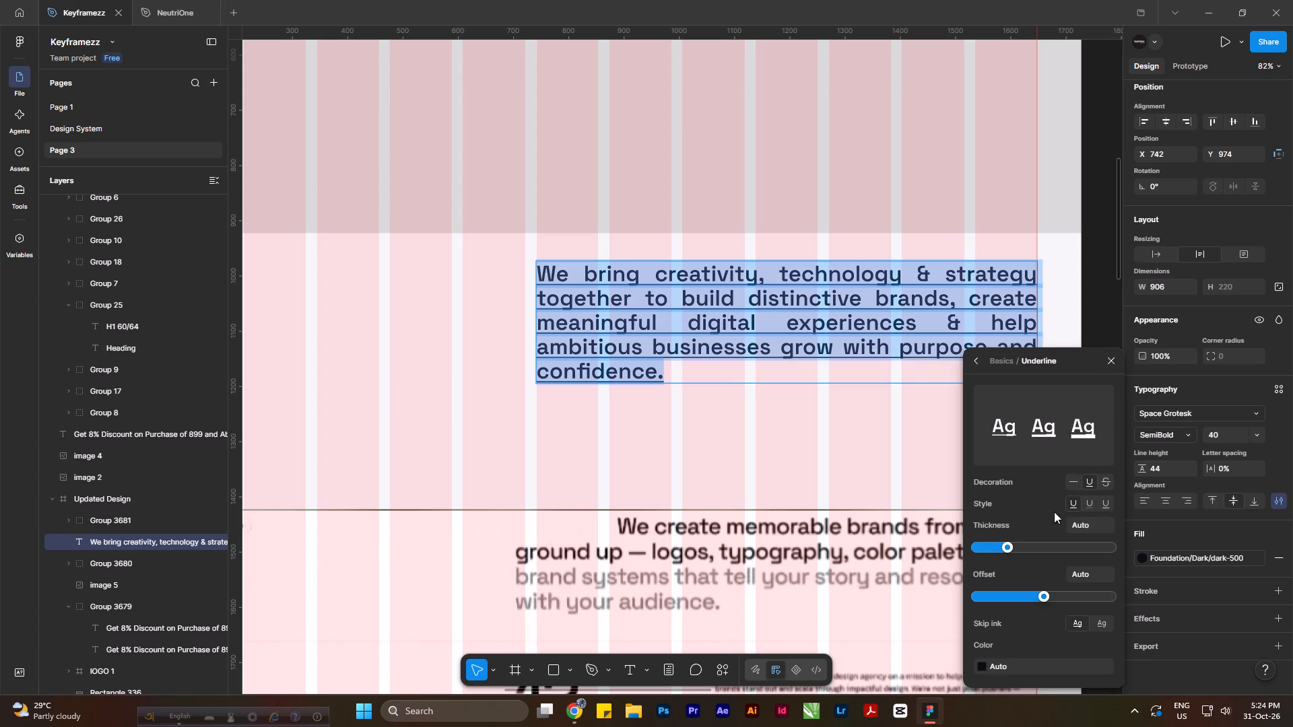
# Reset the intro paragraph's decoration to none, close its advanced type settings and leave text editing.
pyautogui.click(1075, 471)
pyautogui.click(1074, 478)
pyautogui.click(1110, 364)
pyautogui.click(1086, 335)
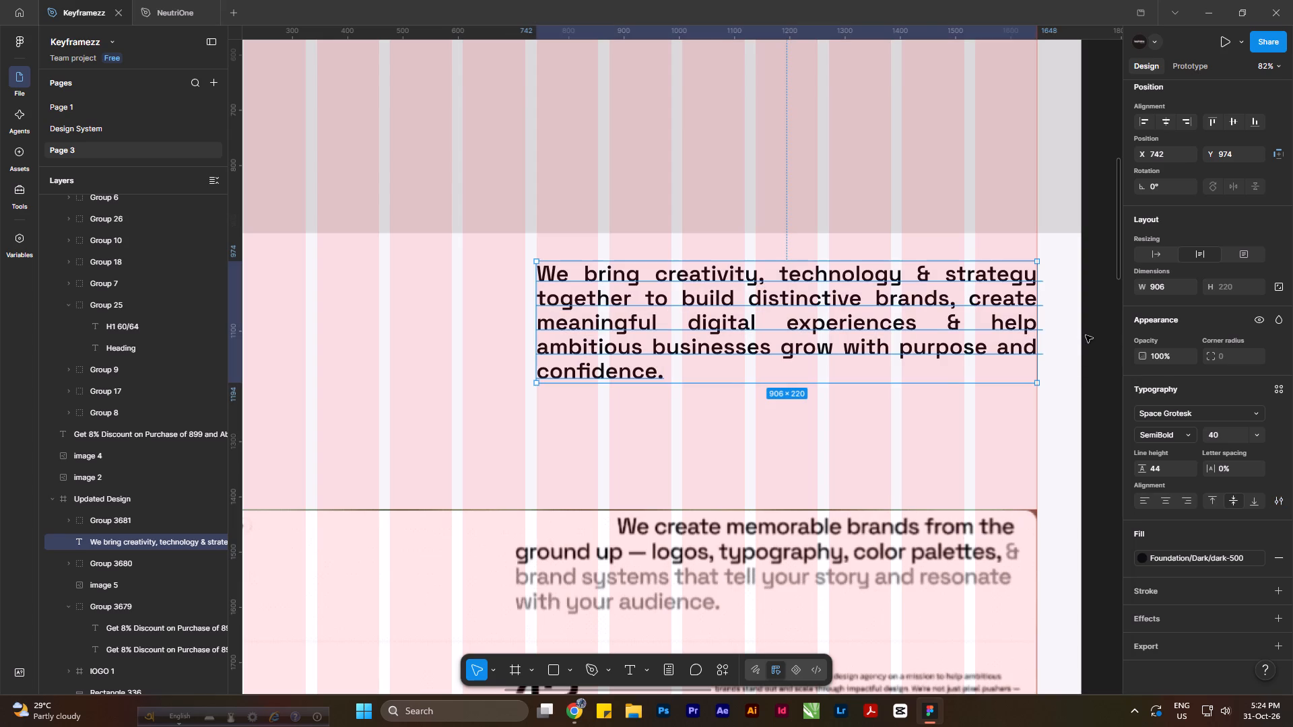